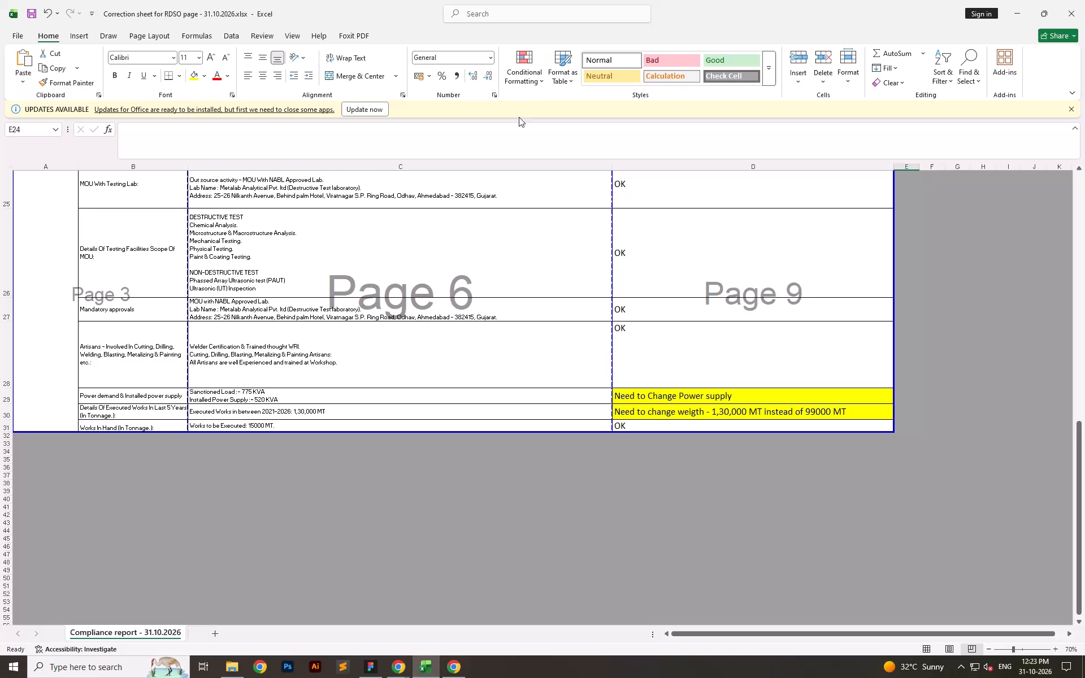
Switch to the ariix-group-landingpage file in Figma and review the full length of the landingpage-1 and landingpage-2 designs.
click(410, 658)
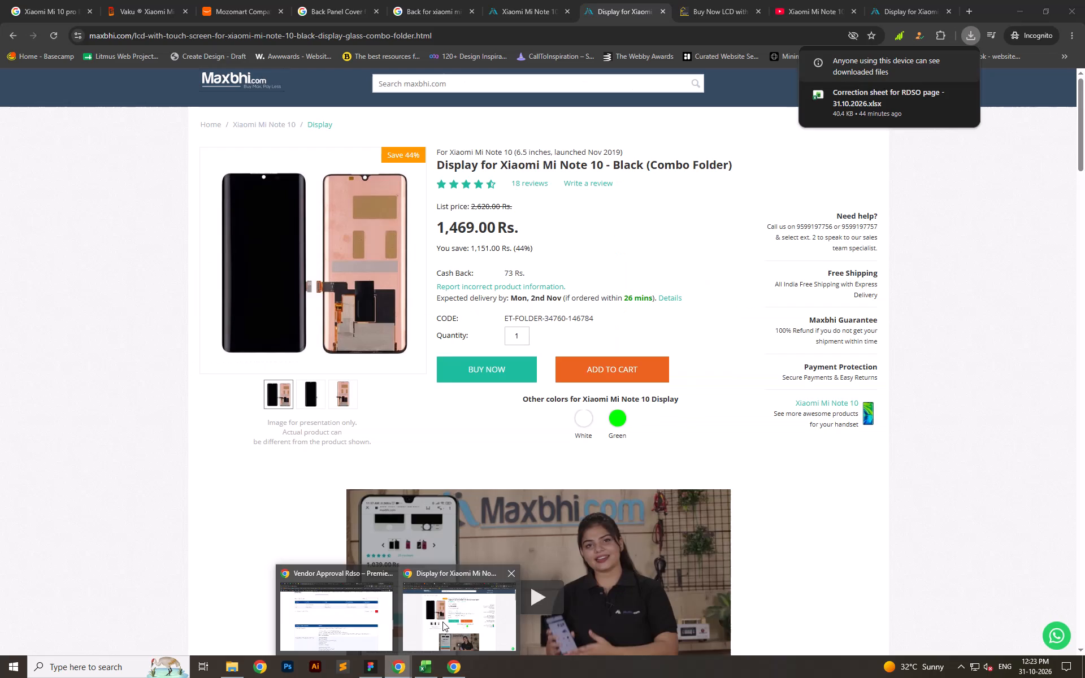
click(379, 621)
click(450, 666)
click(371, 670)
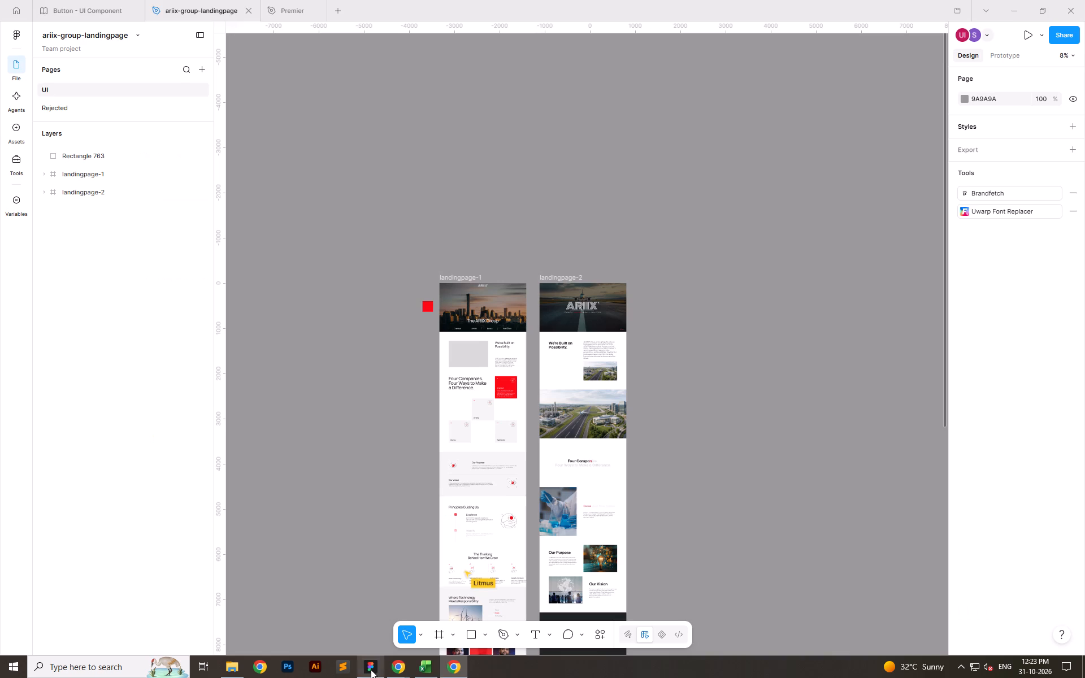
click(700, 309)
scroll(672, 323, down, 10)
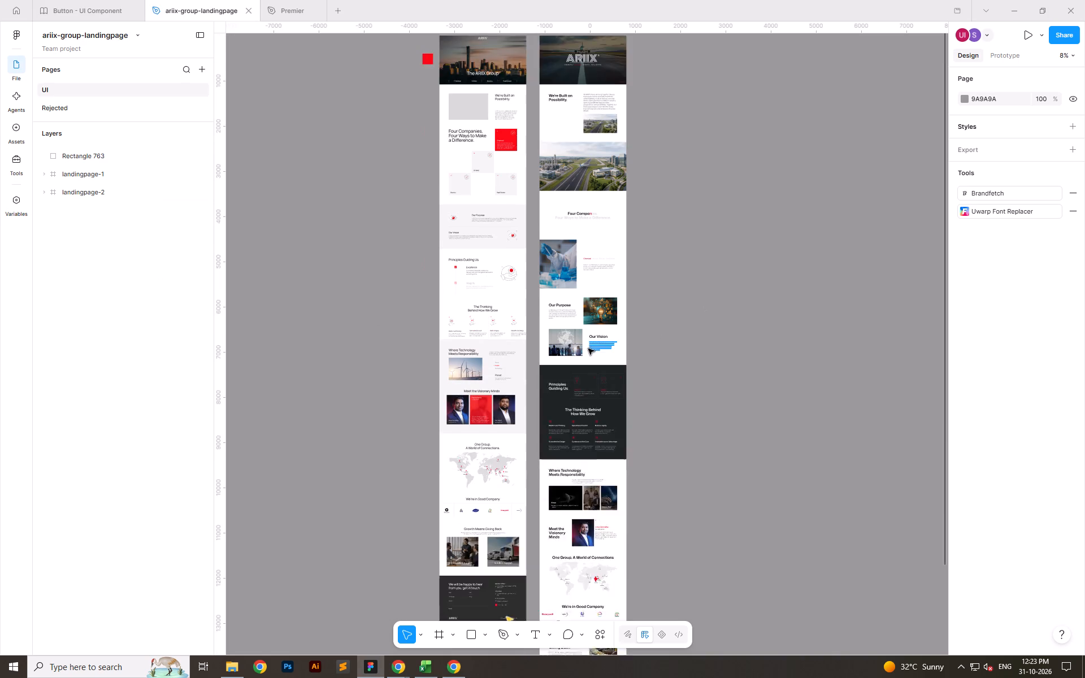
scroll(588, 349, down, 2)
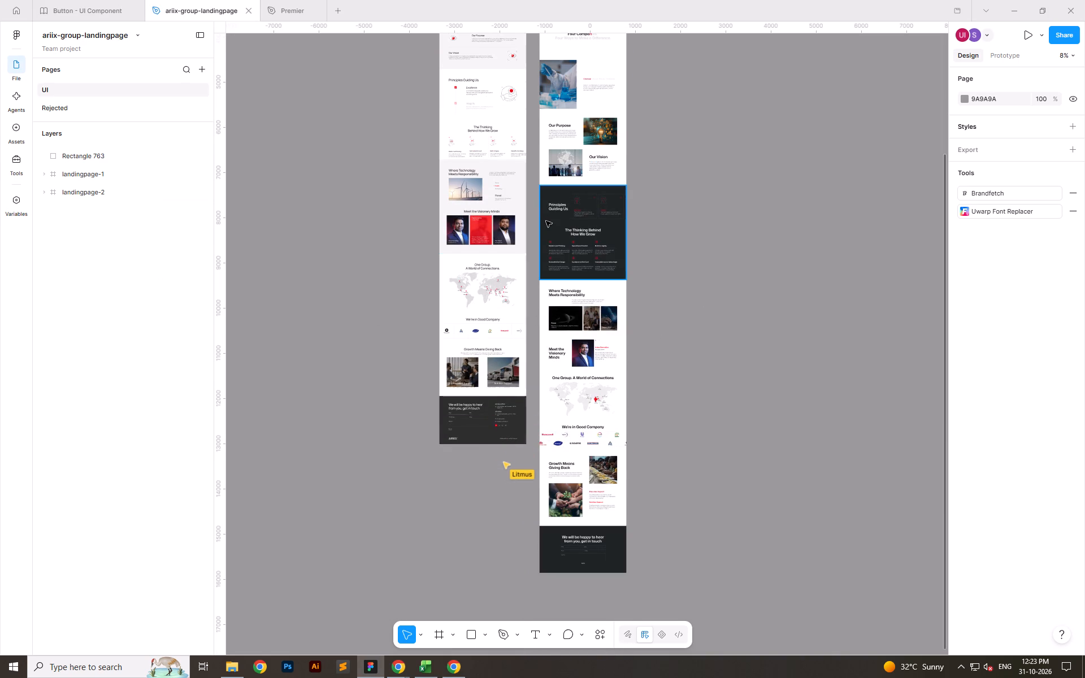
scroll(544, 227, down, 3)
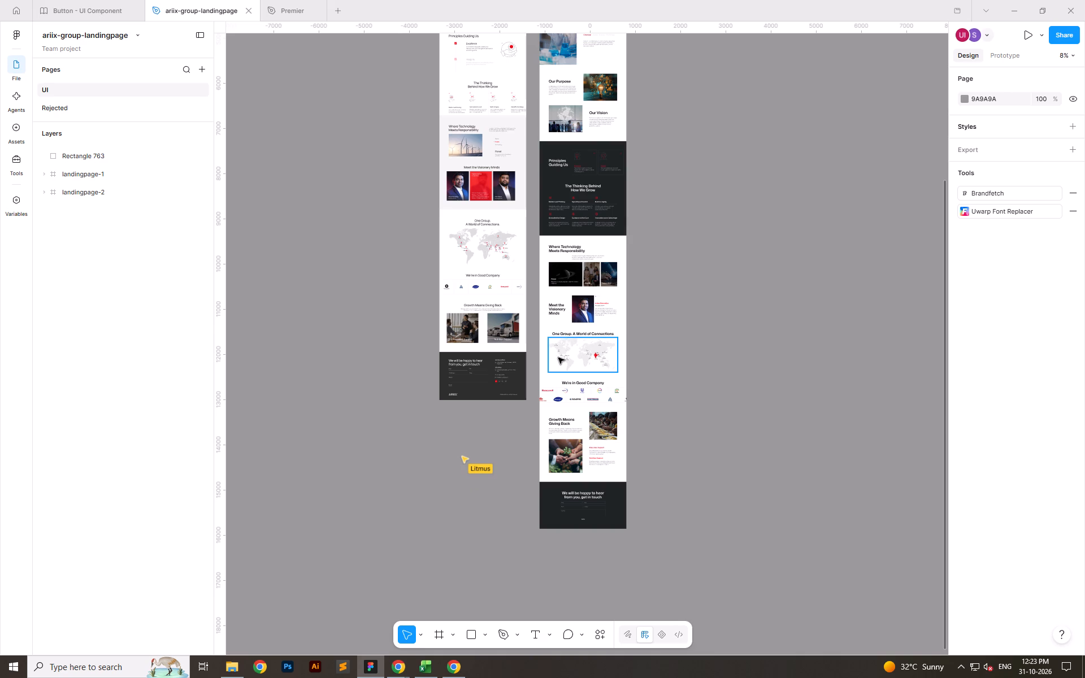
Delete the thin white line between the ARIIX logo and the tagline in the landingpage-2 hero.
scroll(554, 354, up, 12)
scroll(579, 343, up, 17)
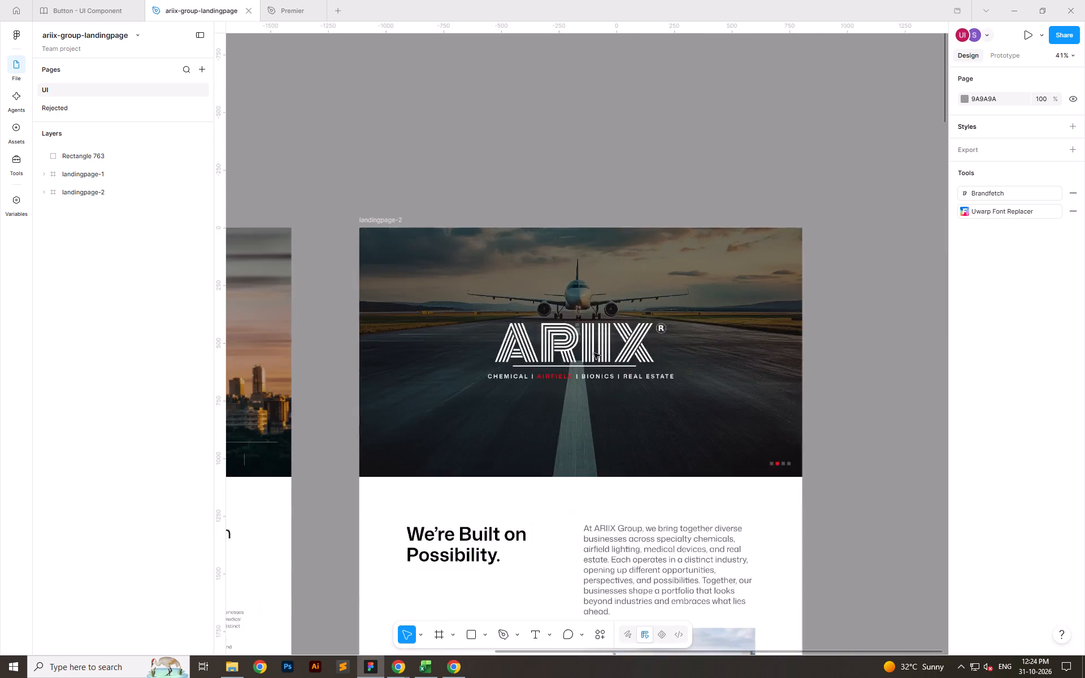
scroll(594, 353, up, 3)
ctrl+click(599, 385)
key(Delete)
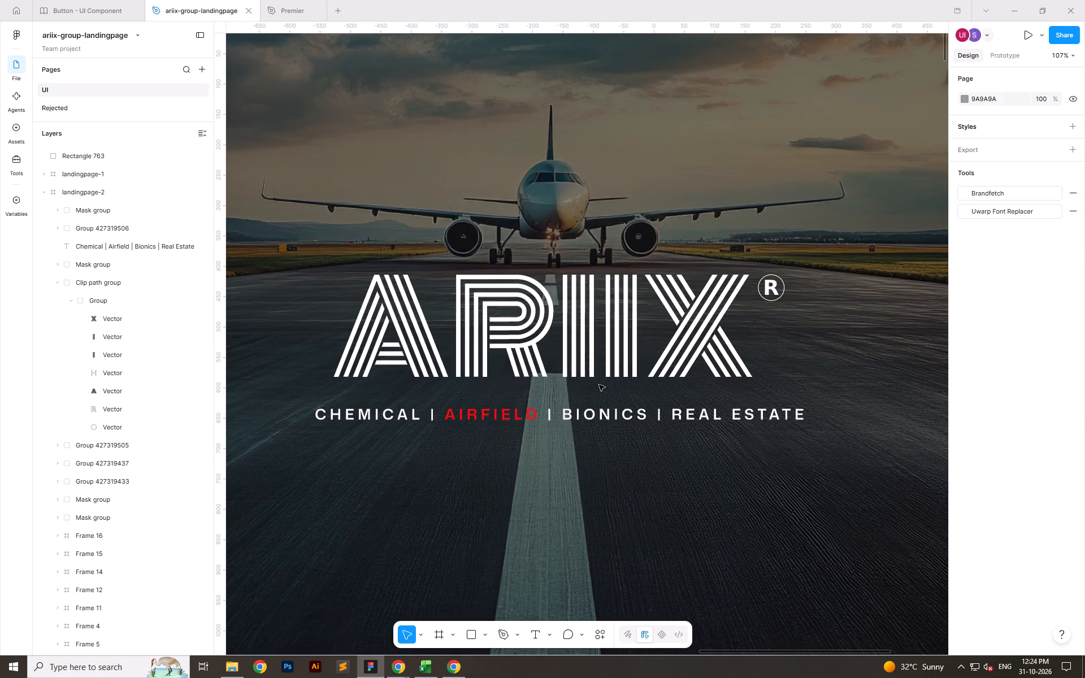
Move the "Chemical | Airfield | Bionics | Real Estate" tagline up closer to the ARIIX logo, to Y 612.76, and deselect it.
click(612, 413)
key(alt+shift+Up)
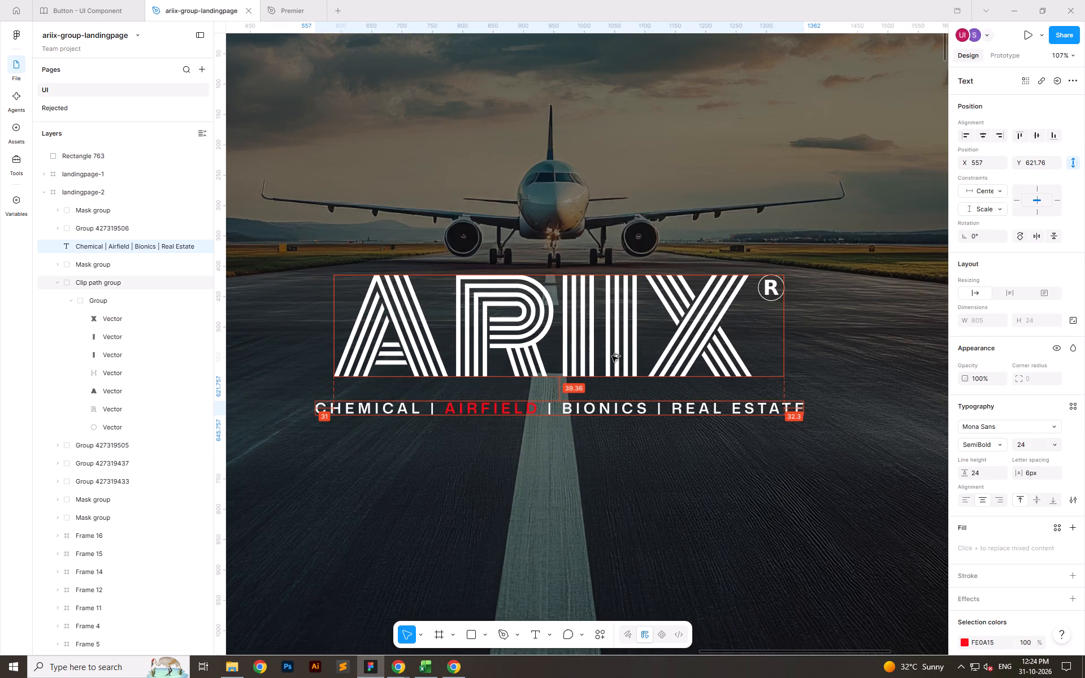
key(alt+shift+Up)
key(alt+Down)
ctrl+scroll(462, 368, down, 12)
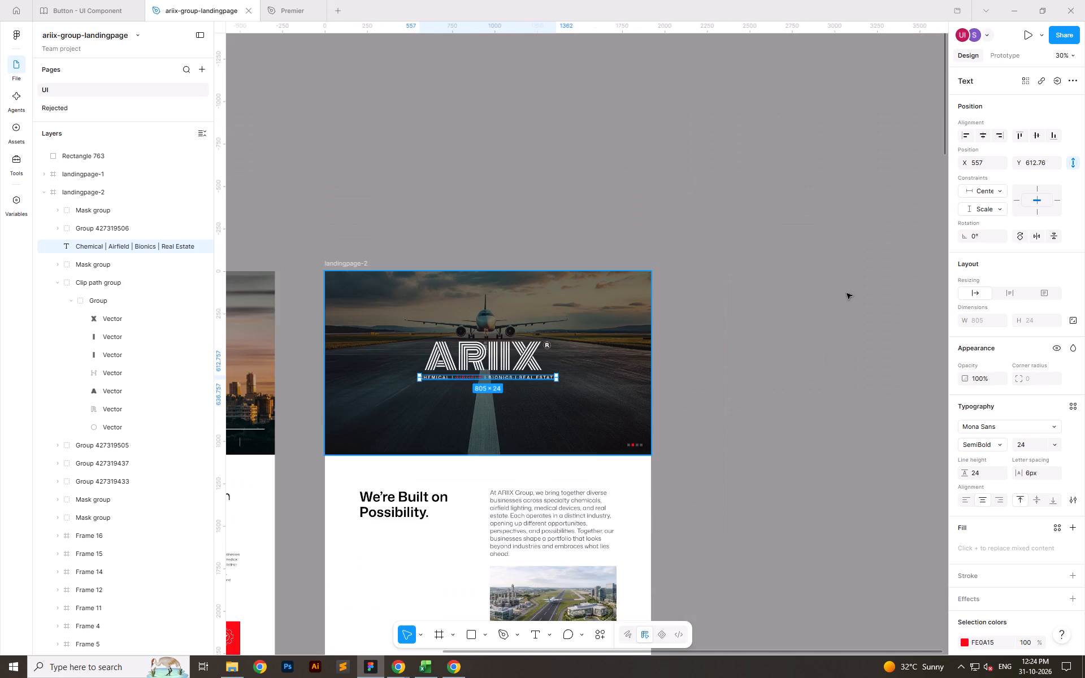
click(854, 293)
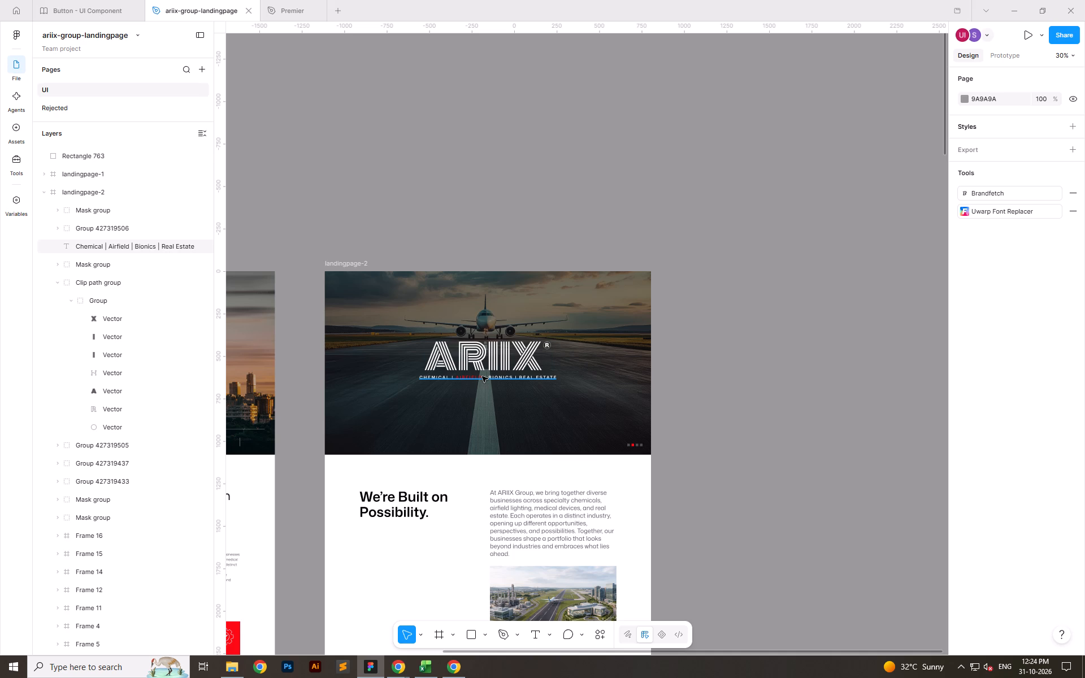
click(715, 384)
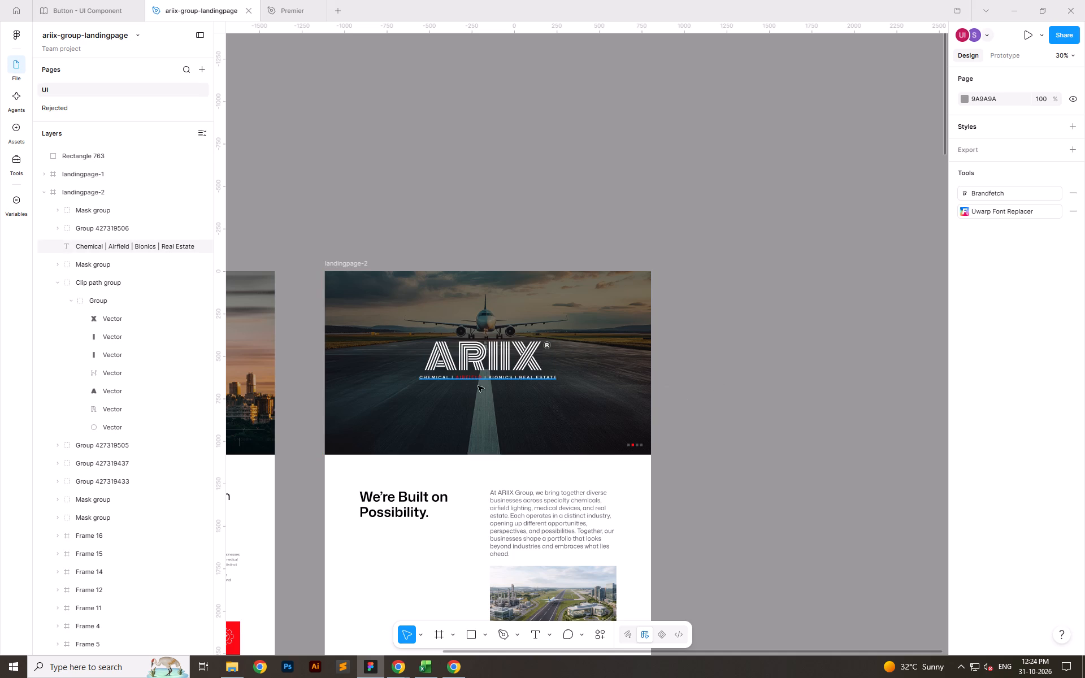
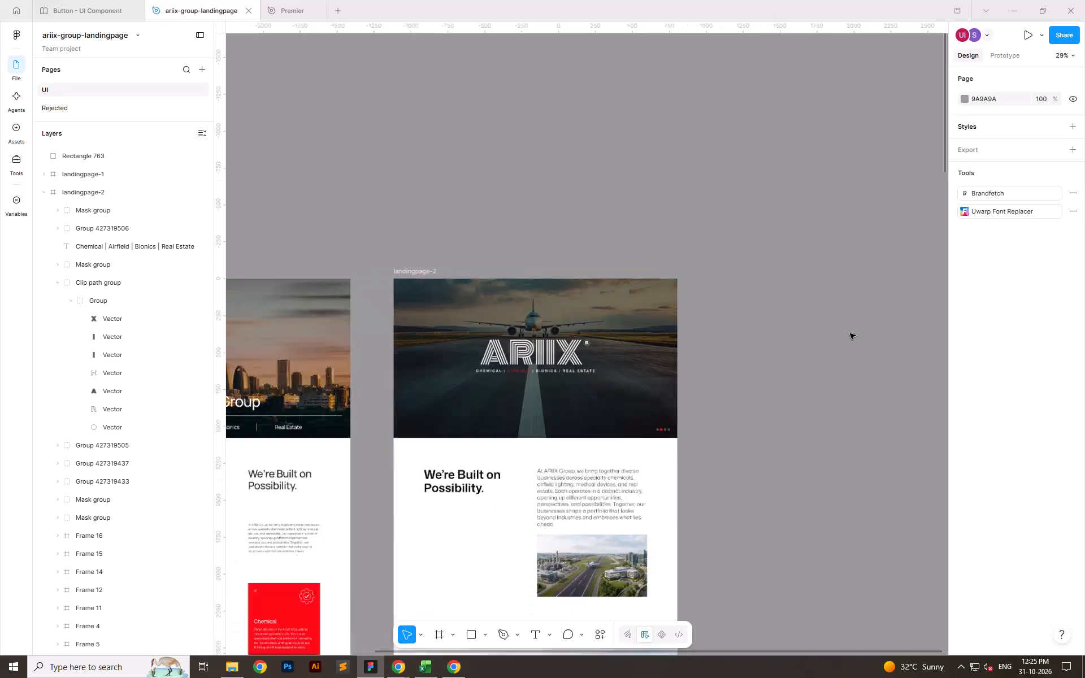
Examine the ARIIX logo group and its placement above the tagline in the landingpage-2 hero up close.
ctrl+scroll(850, 333, down, 3)
ctrl+scroll(700, 350, up, 6)
ctrl+scroll(366, 359, down, 5)
ctrl+scroll(446, 362, up, 5)
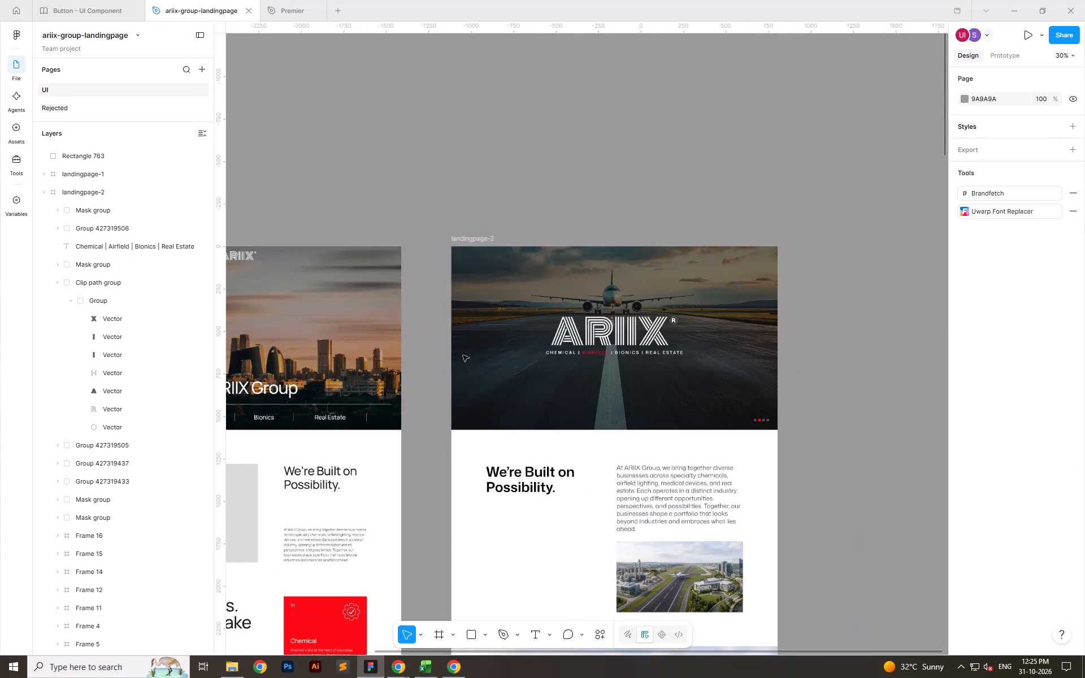
ctrl+scroll(463, 355, up, 7)
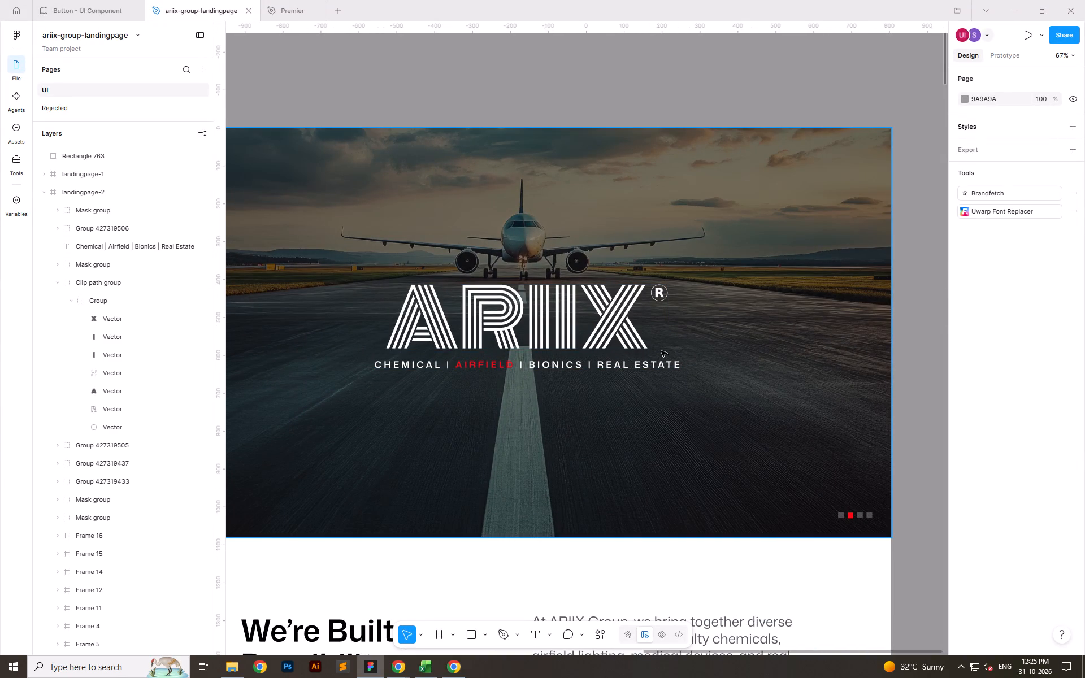
click(634, 331)
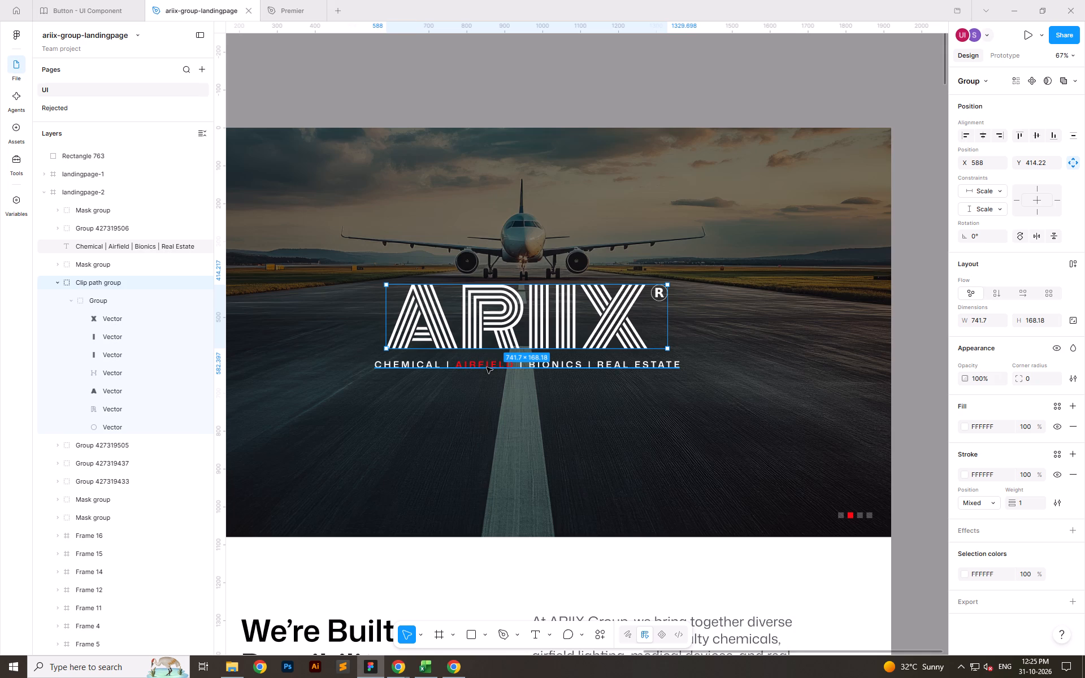
click(917, 386)
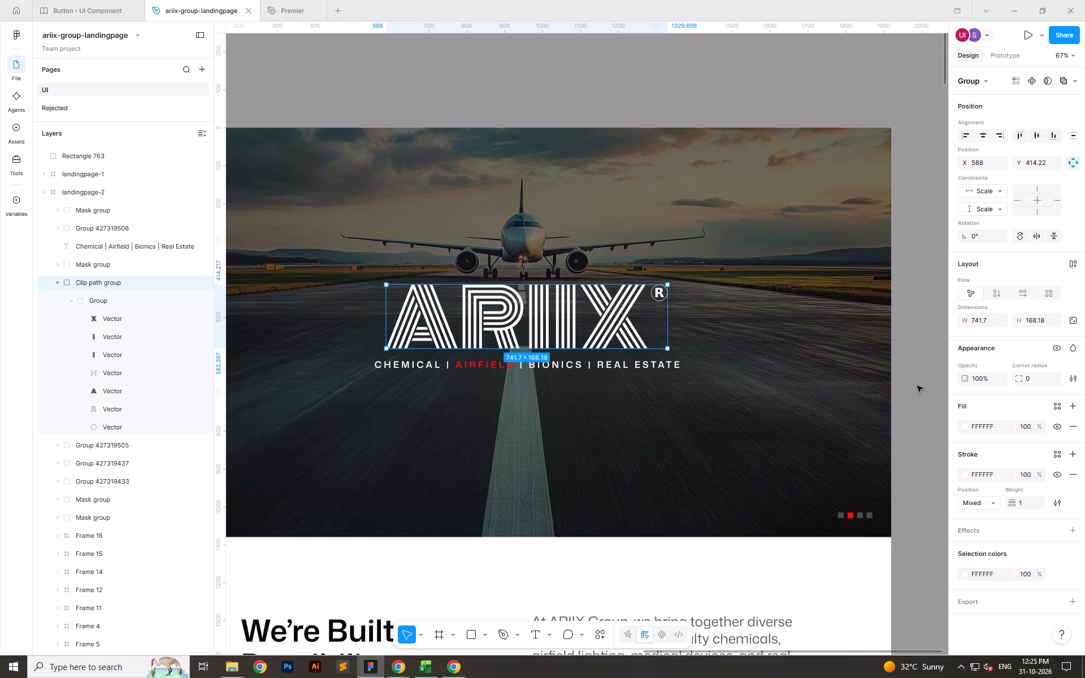
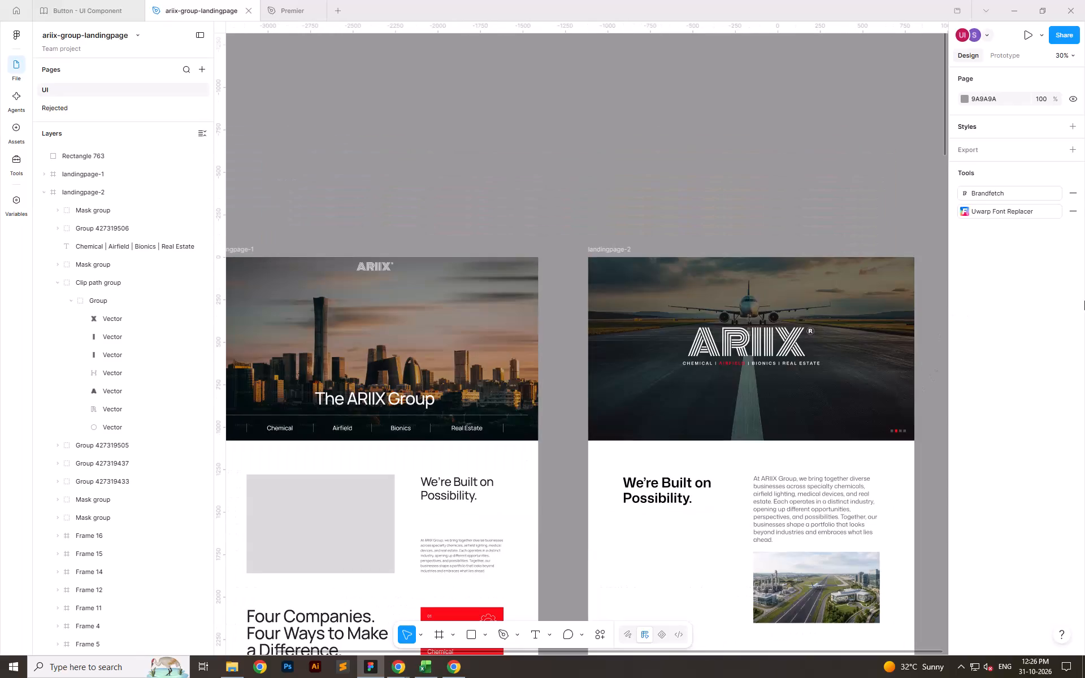
Examine the ARIIX logo, tagline and slider dots in the landingpage-2 hero, up close and beside landingpage-1.
ctrl+scroll(672, 364, down, 6)
ctrl+scroll(835, 393, up, 13)
ctrl+scroll(981, 304, up, 1)
ctrl+scroll(986, 306, down, 4)
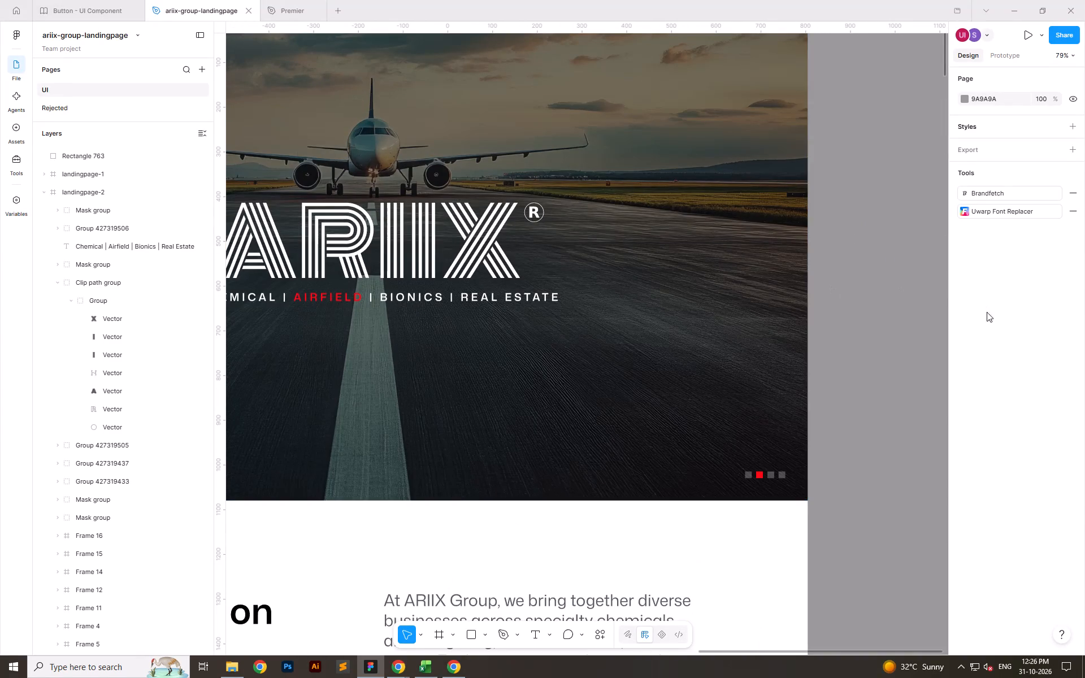
ctrl+scroll(987, 312, down, 3)
ctrl+scroll(868, 306, down, 5)
ctrl+scroll(958, 309, up, 1)
ctrl+scroll(958, 309, down, 1)
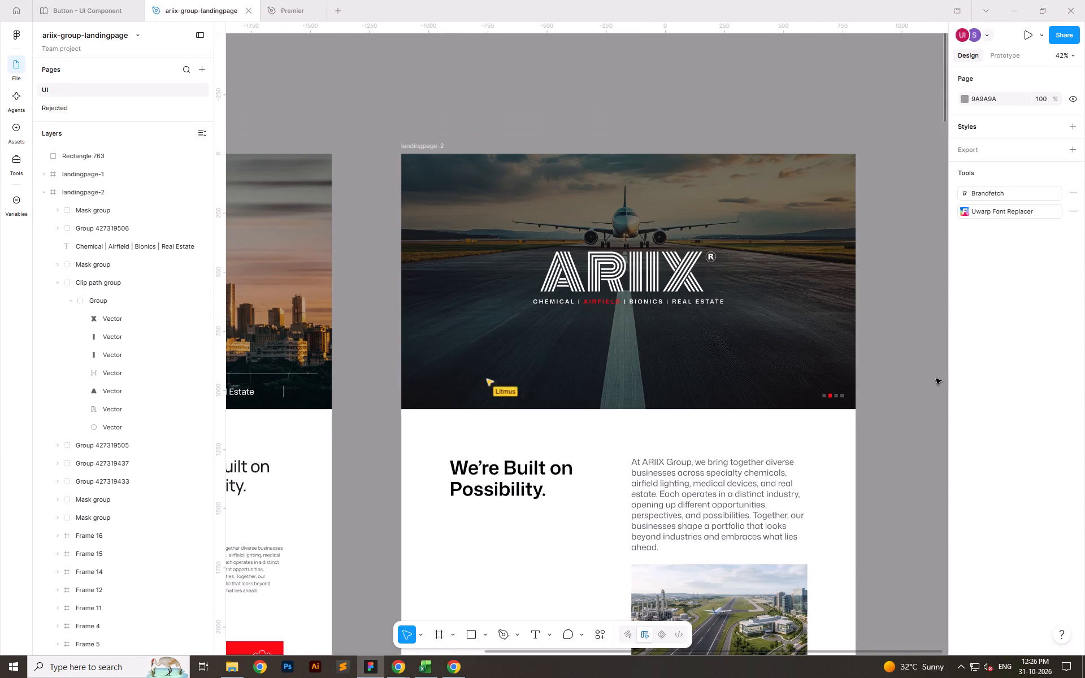
ctrl+scroll(925, 344, down, 1)
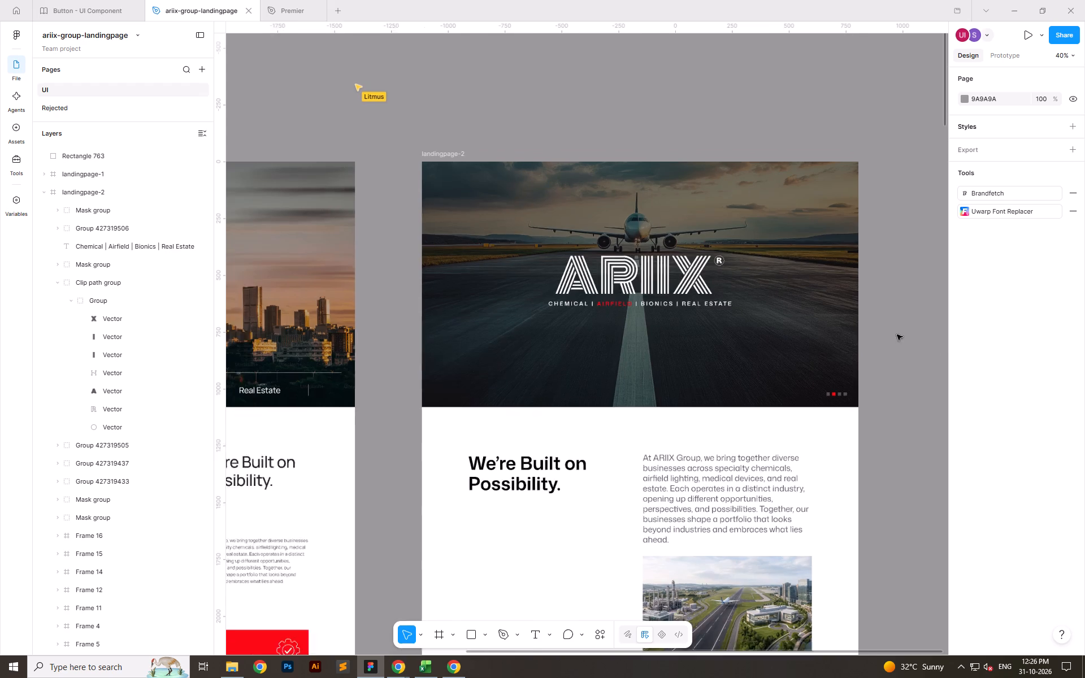
ctrl+scroll(897, 334, down, 2)
ctrl+scroll(847, 276, up, 4)
ctrl+scroll(662, 383, down, 2)
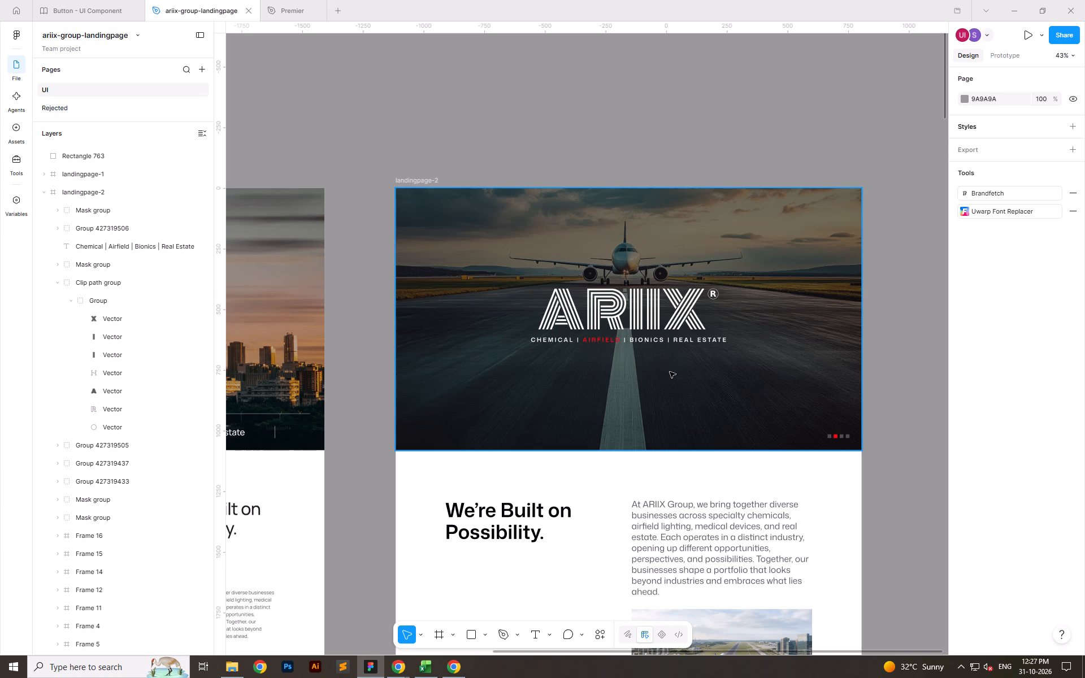
ctrl+scroll(701, 361, down, 5)
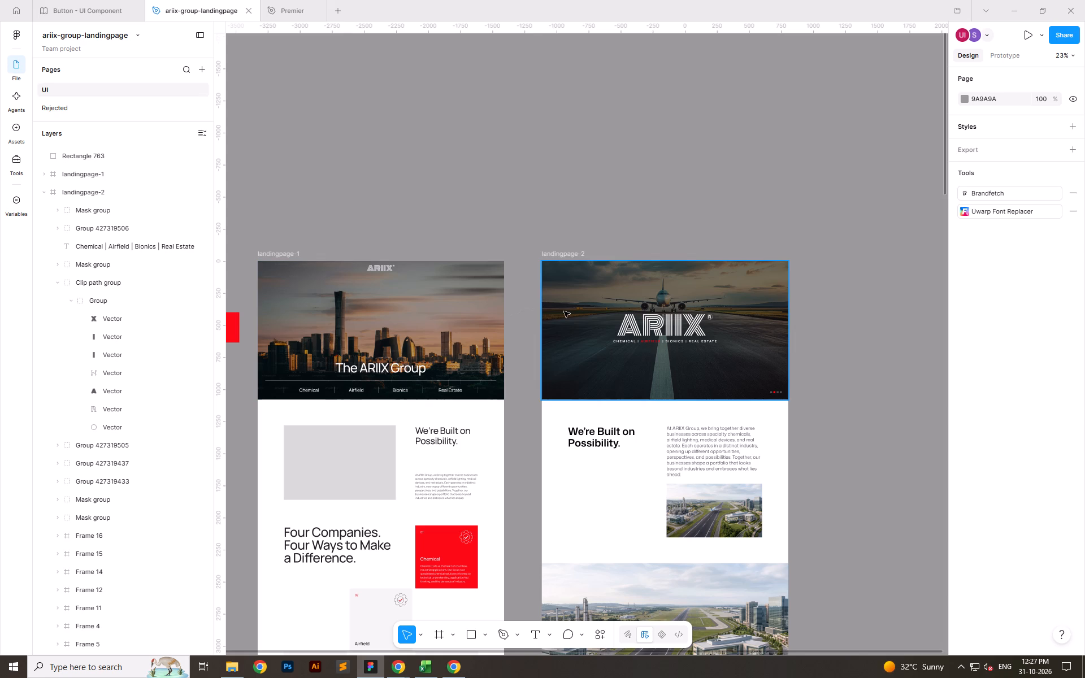
Switch to Chrome and open the Schepper development site from the schepper sheet of the Litmus Web Projects Status spreadsheet.
click(444, 666)
click(393, 669)
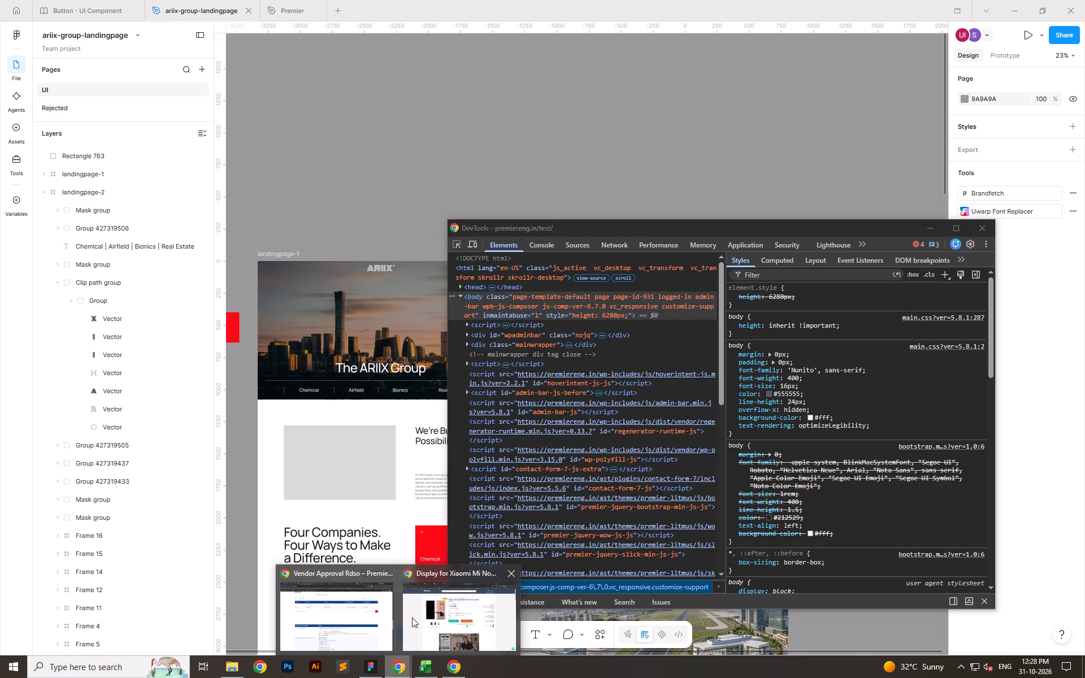
click(381, 618)
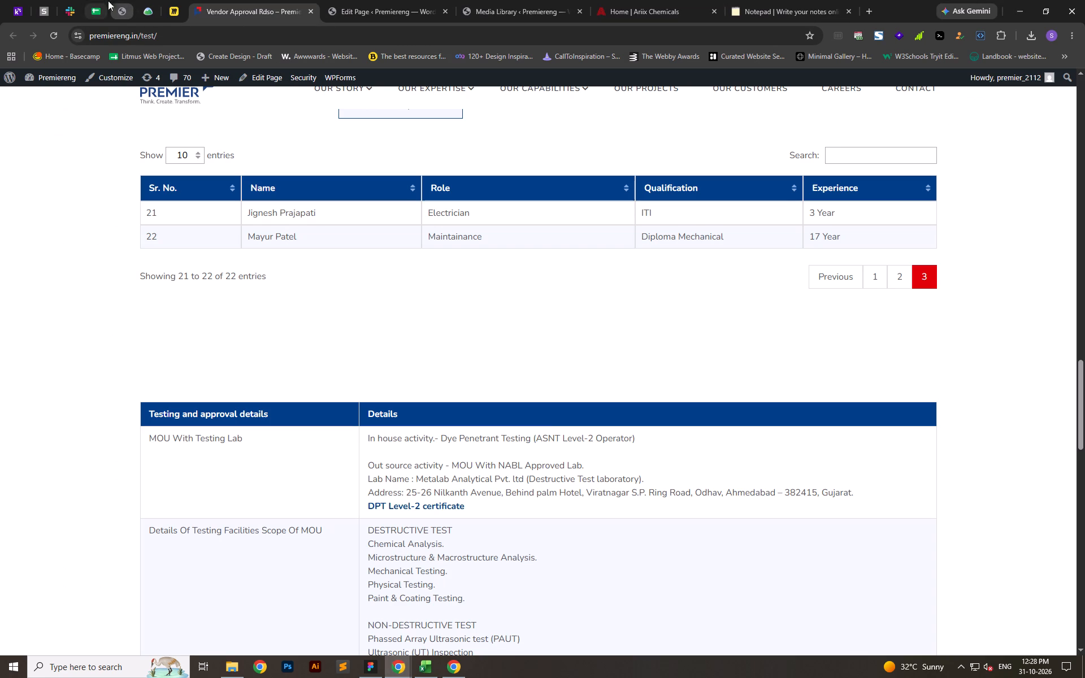
click(93, 5)
click(419, 645)
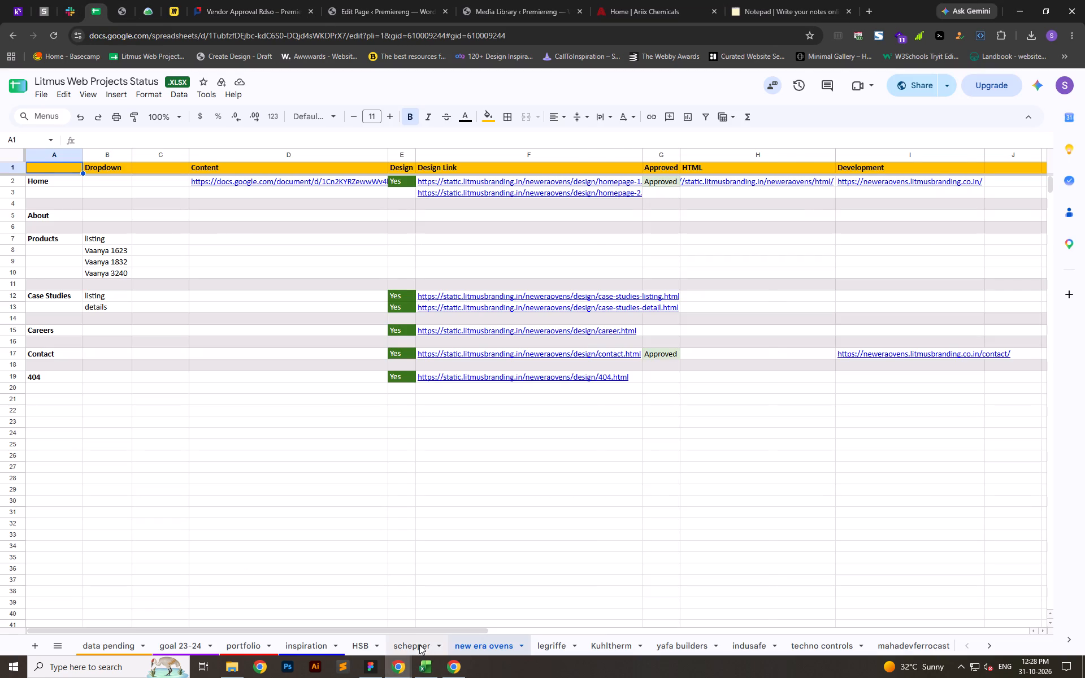
click(910, 180)
click(870, 201)
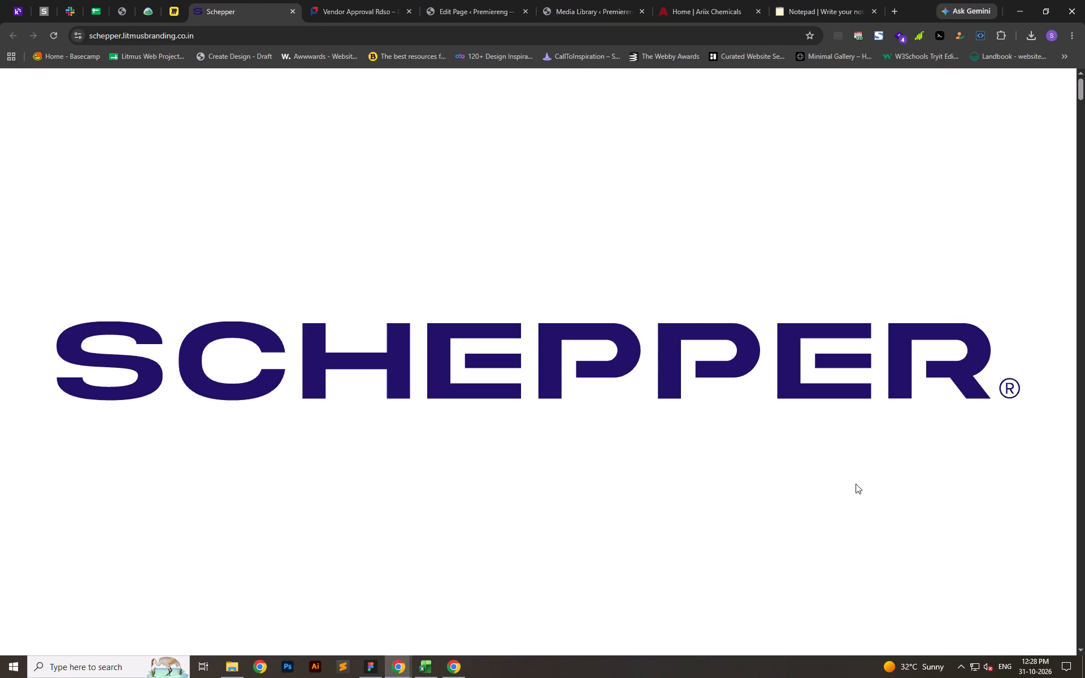
Study how the large SCHEPPER logo on the homepage moves into the sticky header as the page scrolls.
scroll(642, 359, down, 11)
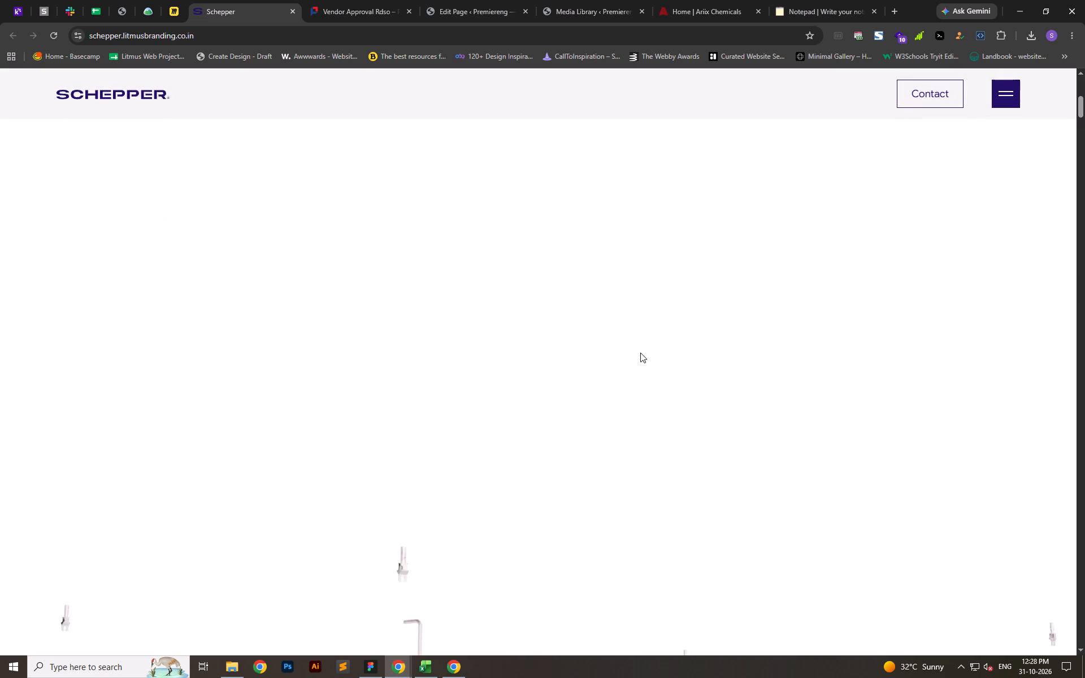
scroll(640, 353, down, 1)
scroll(640, 353, up, 14)
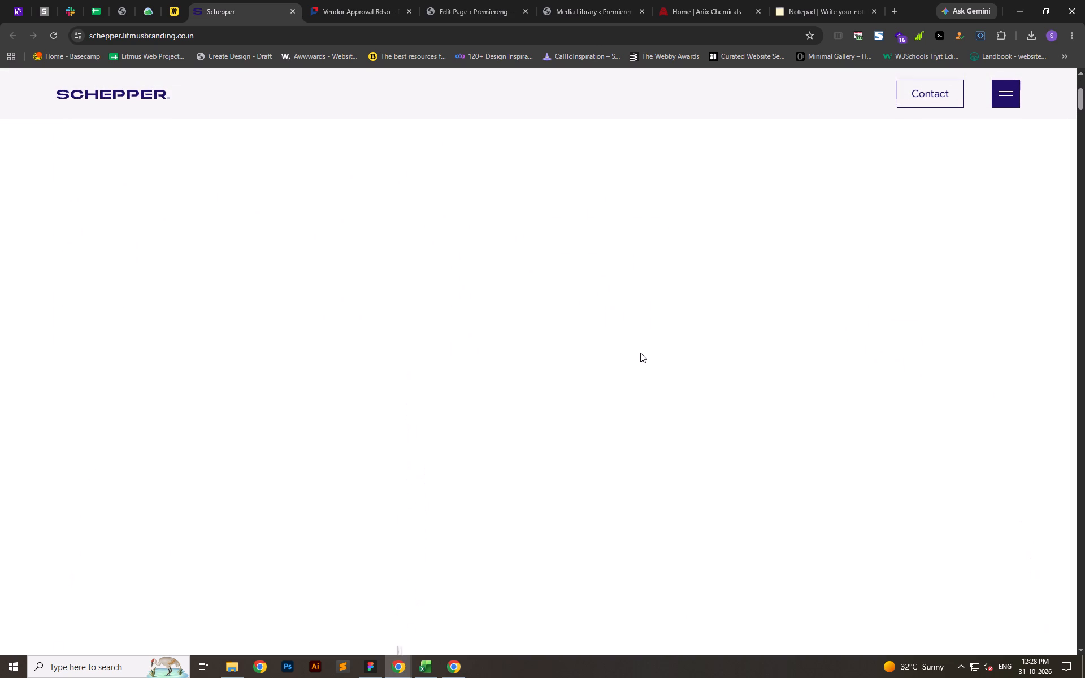
scroll(640, 353, up, 15)
scroll(635, 354, down, 3)
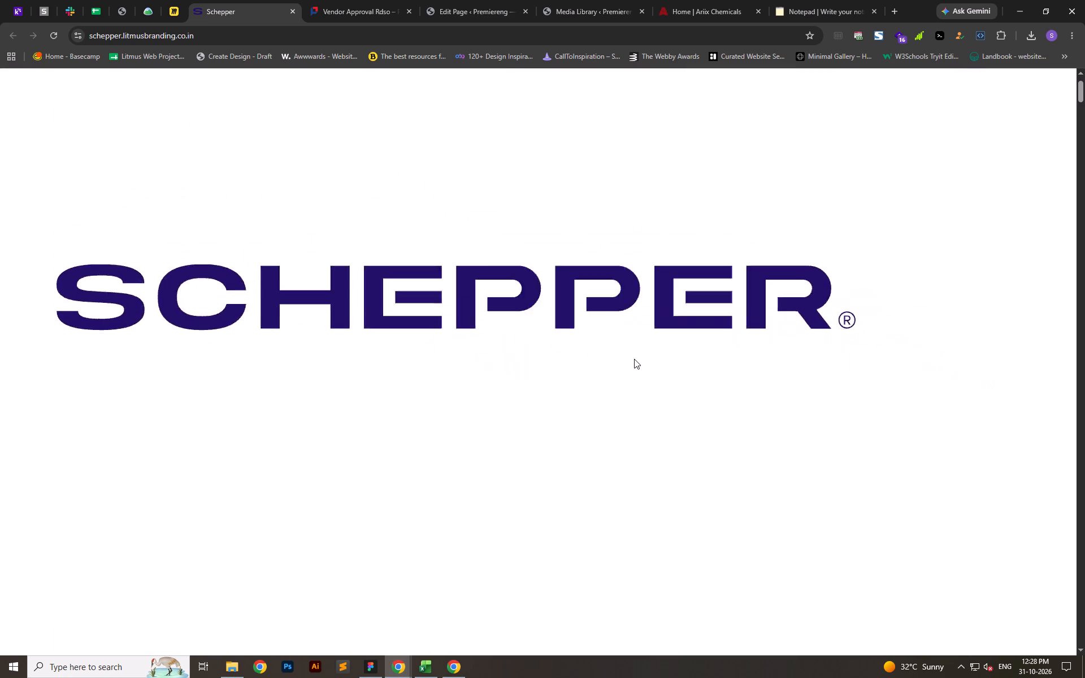
scroll(634, 359, down, 4)
scroll(634, 359, up, 14)
scroll(634, 359, up, 7)
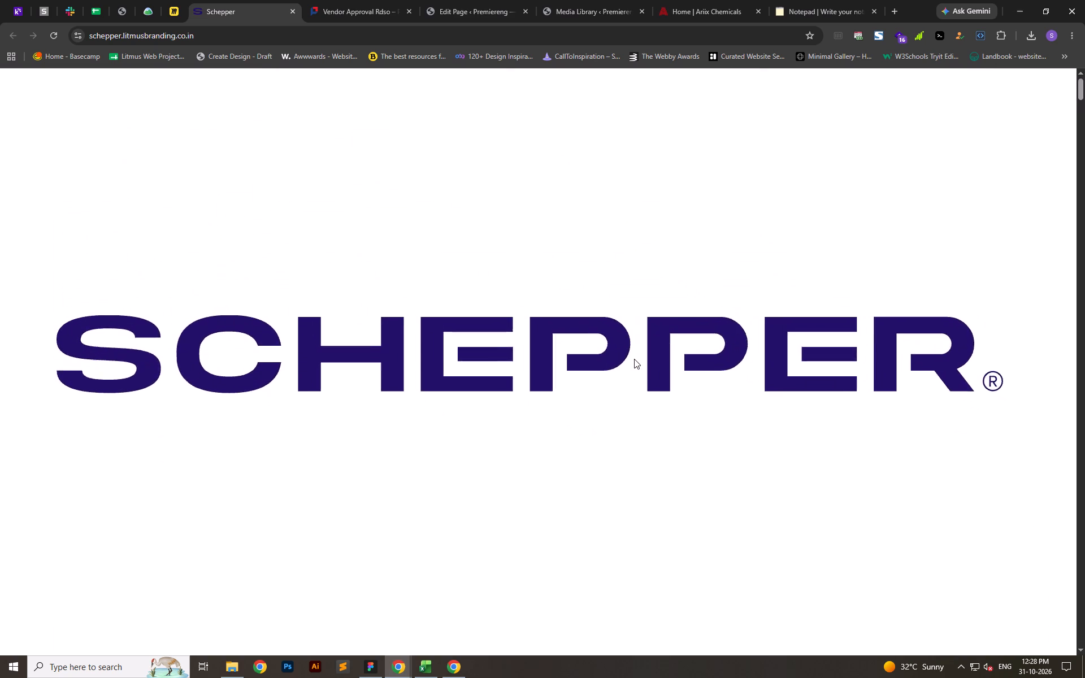
scroll(634, 359, down, 6)
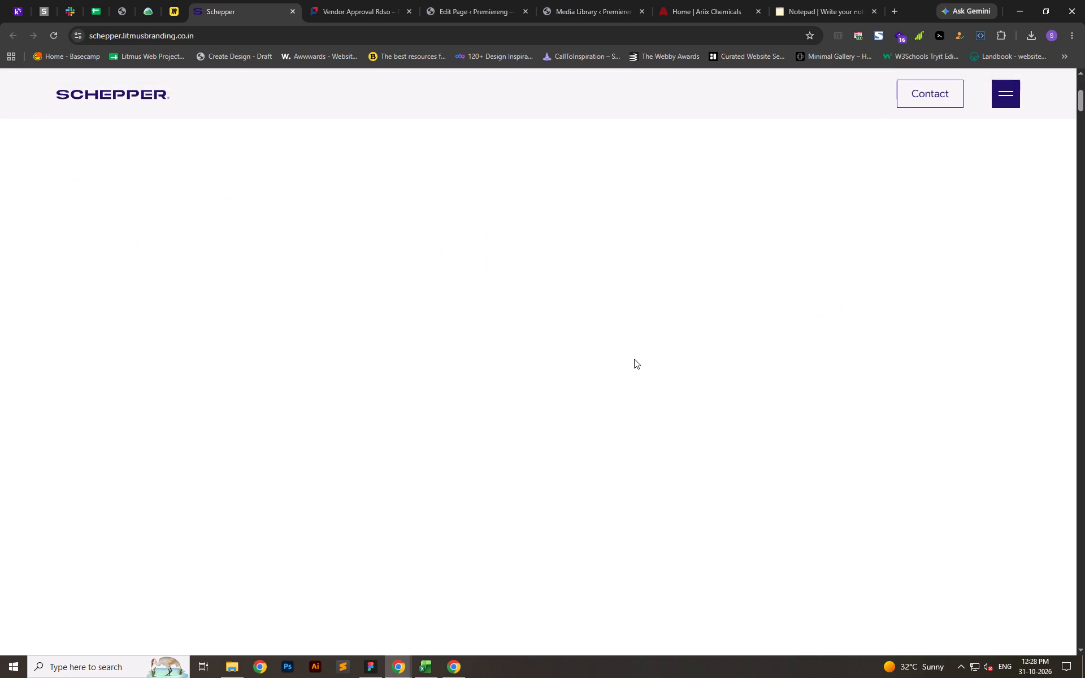
scroll(633, 358, up, 13)
scroll(633, 358, down, 8)
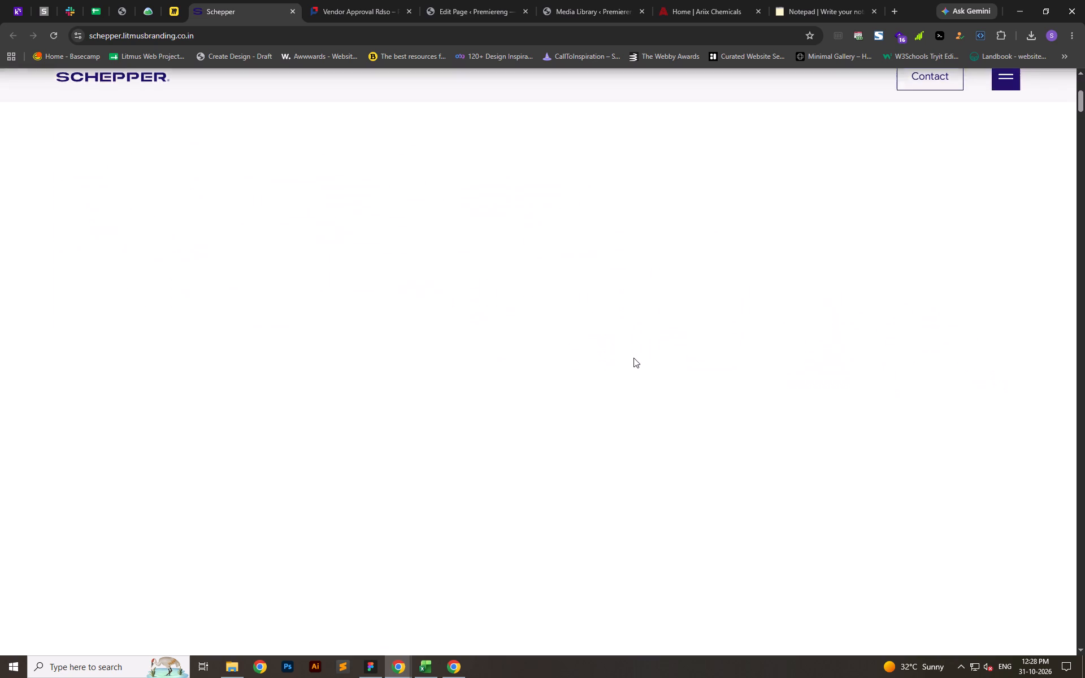
scroll(633, 358, up, 15)
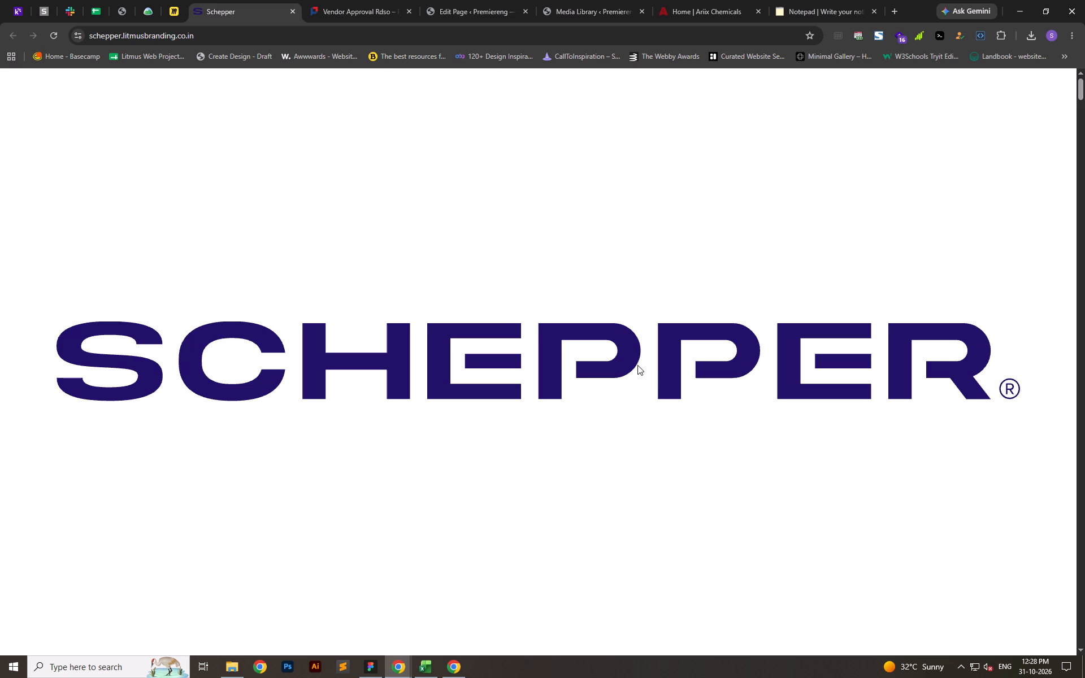
scroll(692, 399, down, 1)
scroll(463, 355, down, 1)
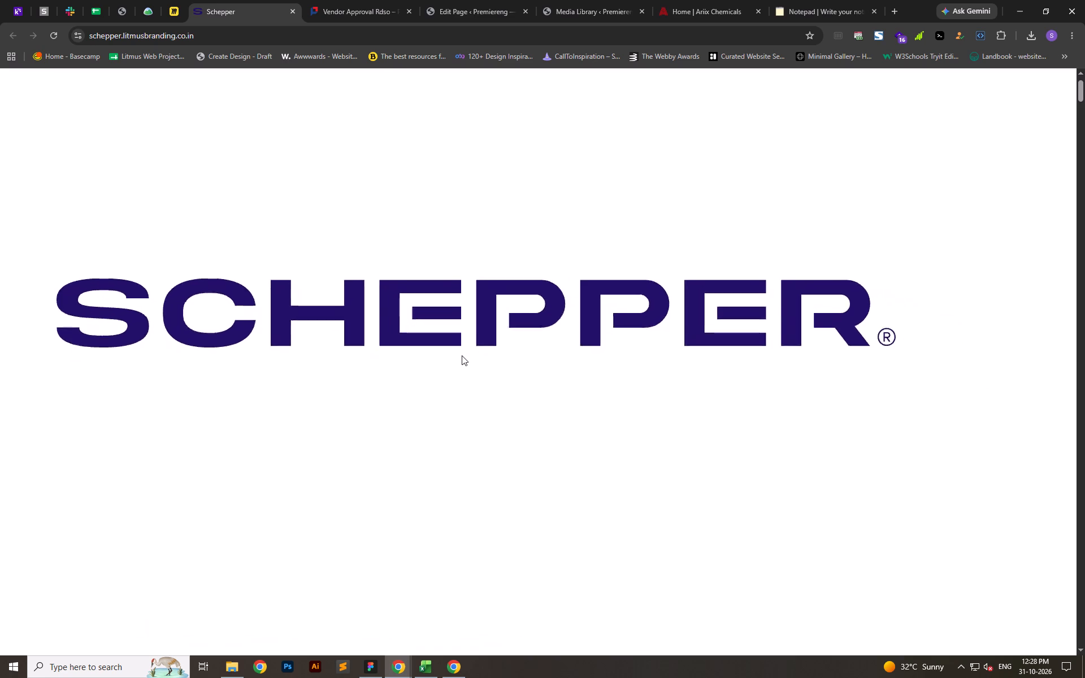
scroll(462, 355, down, 3)
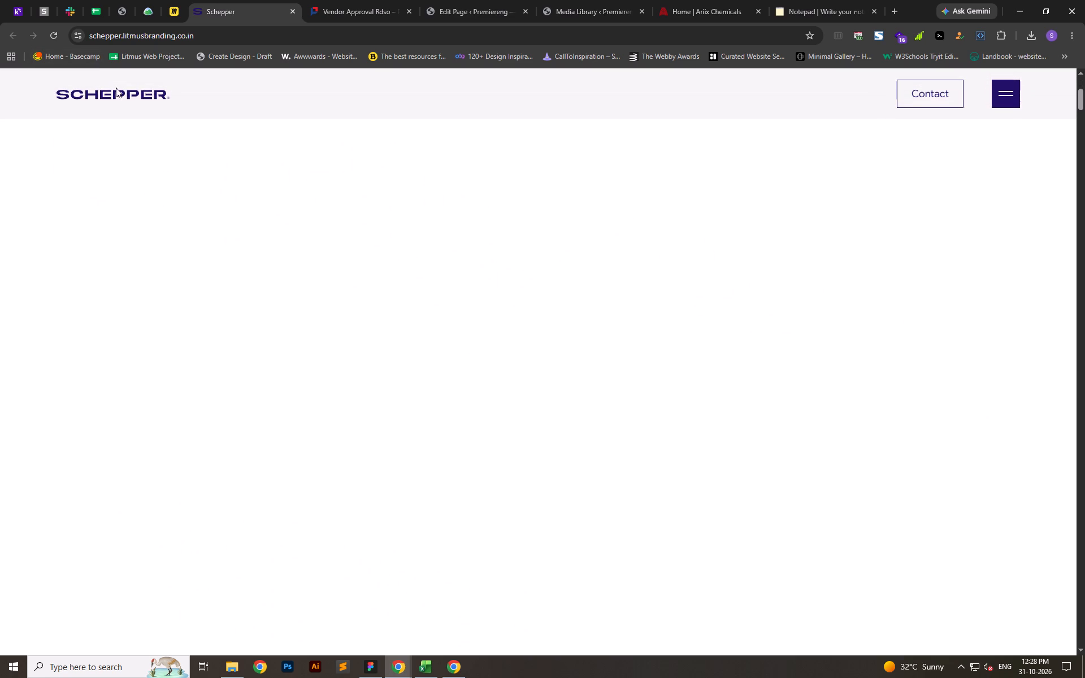
scroll(277, 204, up, 7)
scroll(235, 286, down, 1)
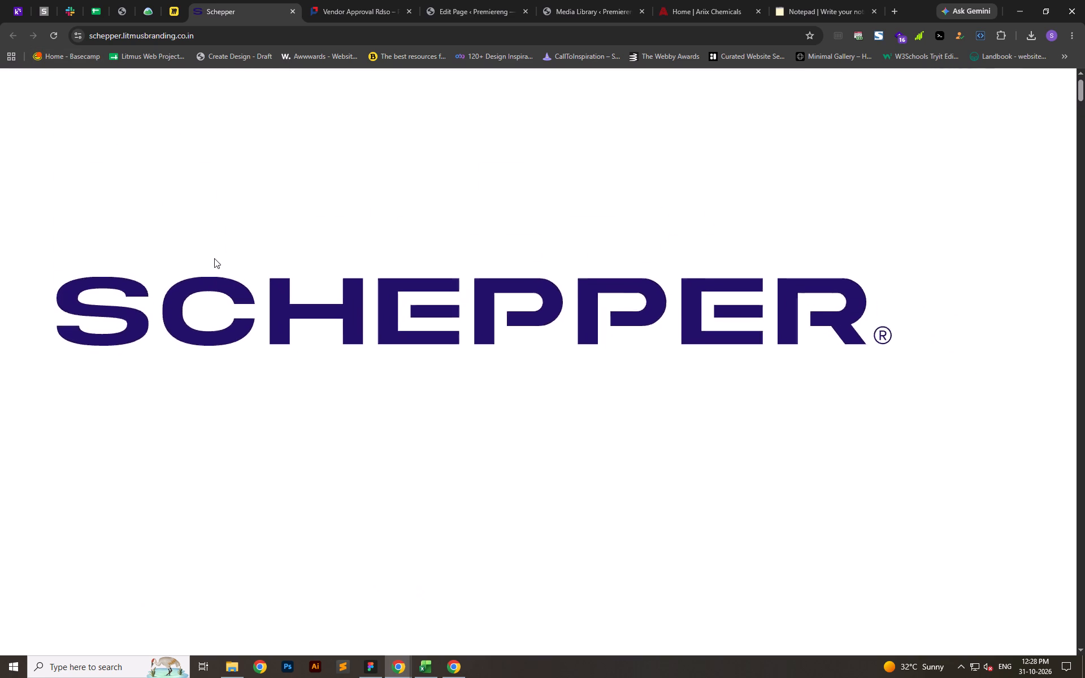
scroll(214, 258, down, 4)
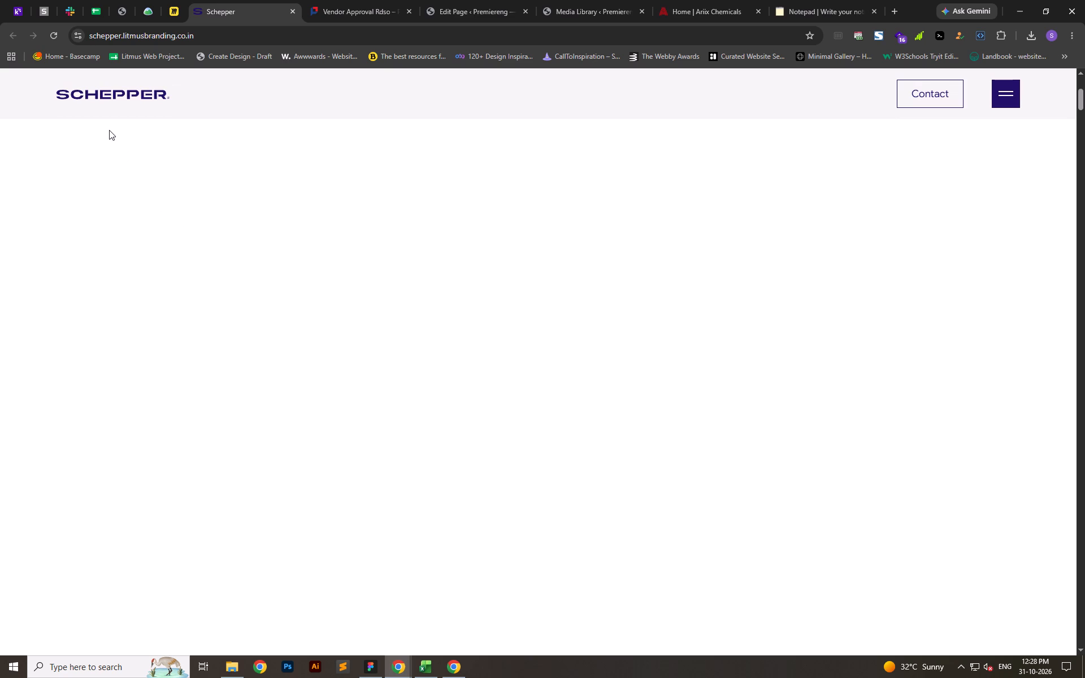
scroll(3, 89, up, 12)
scroll(132, 88, up, 7)
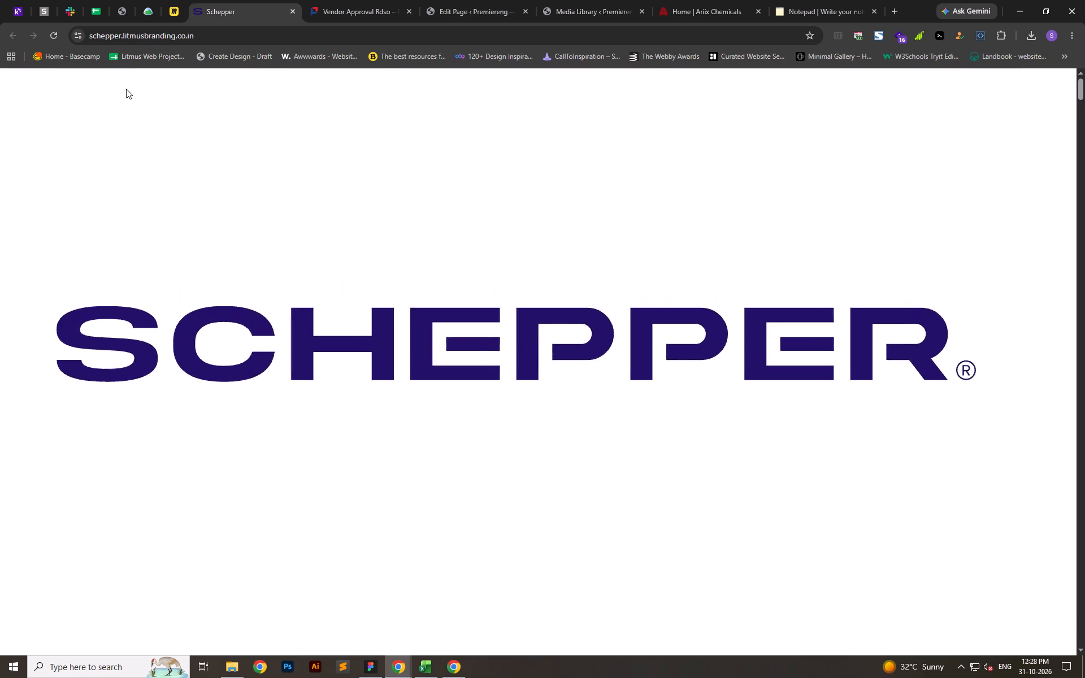
scroll(126, 89, up, 7)
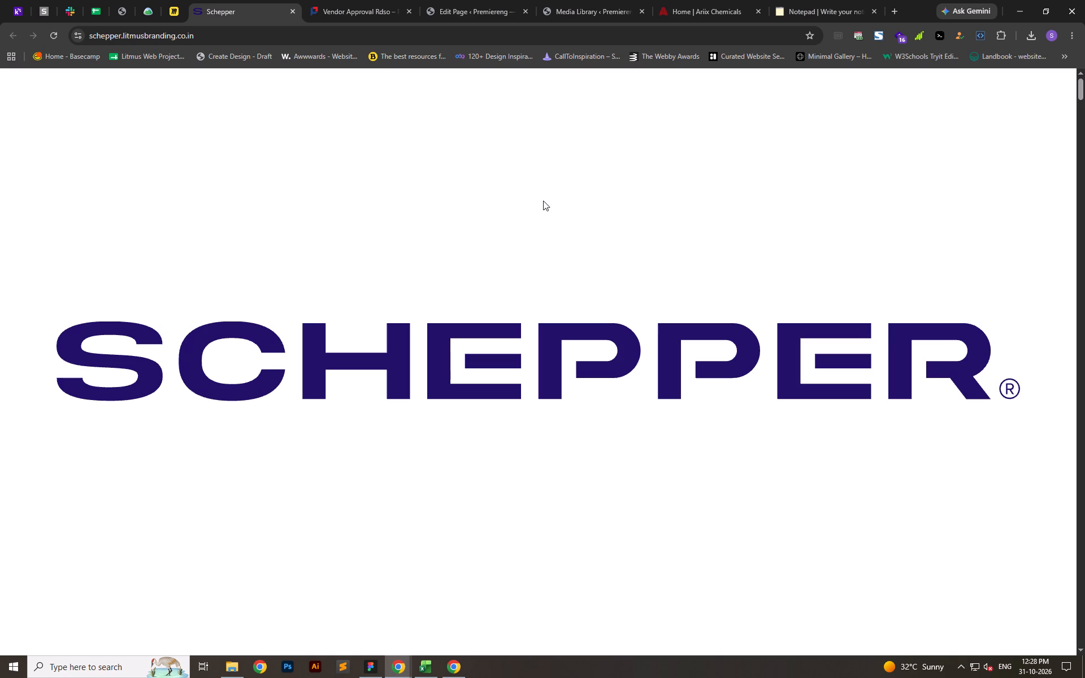
Open The Schepper Story page from the About section of the site navigation.
scroll(752, 368, down, 4)
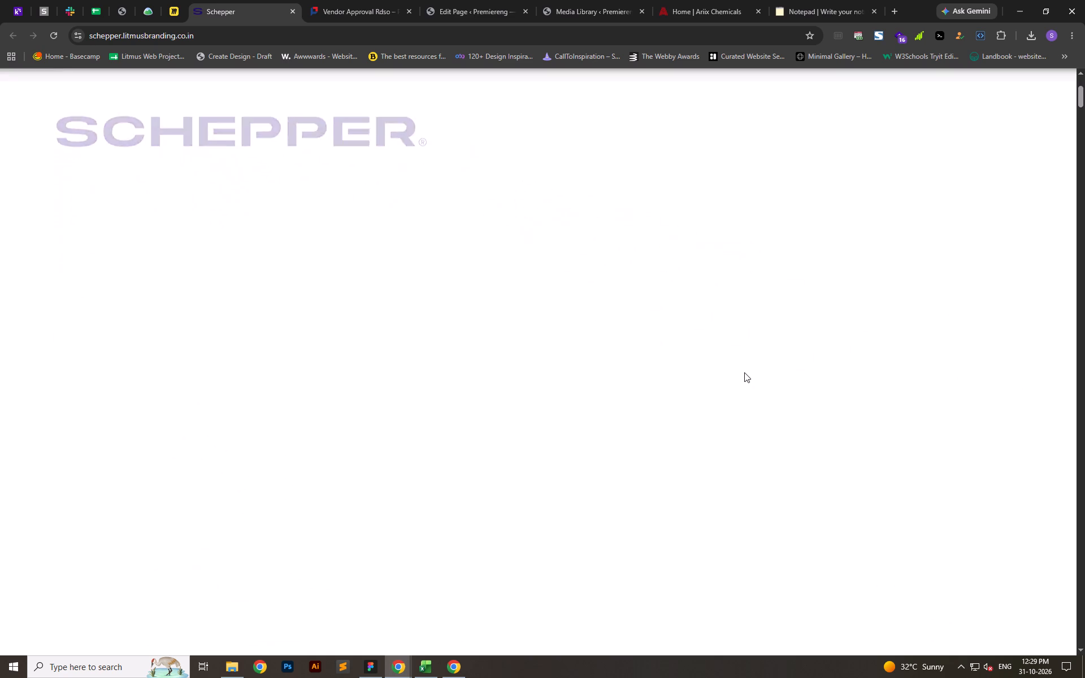
scroll(744, 372, down, 2)
click(1007, 95)
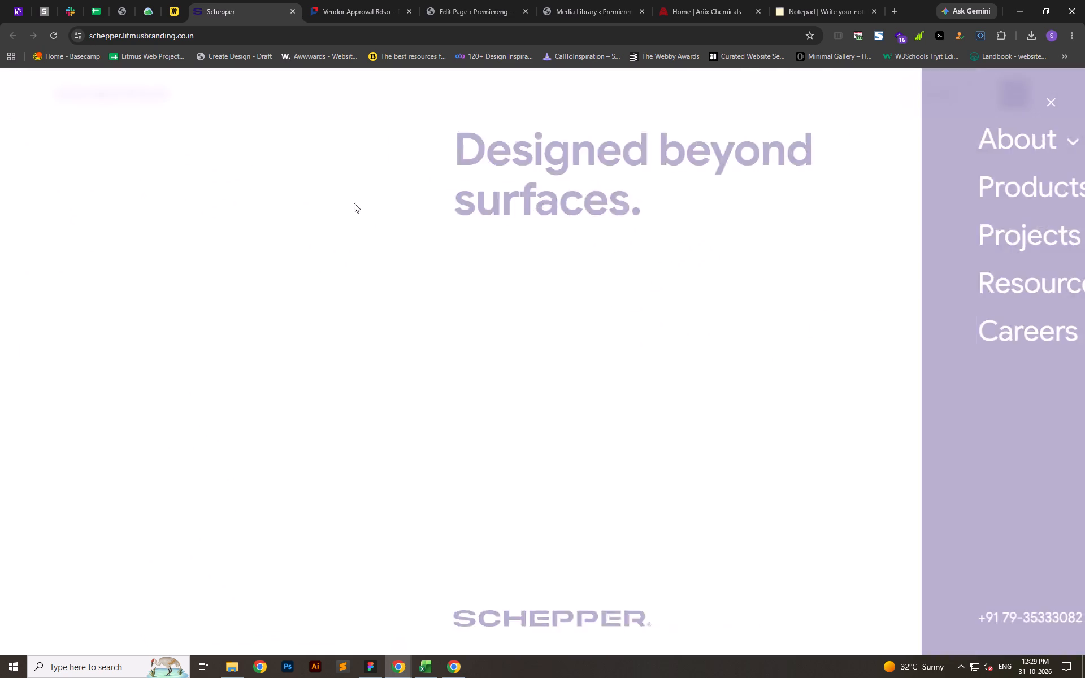
click(730, 138)
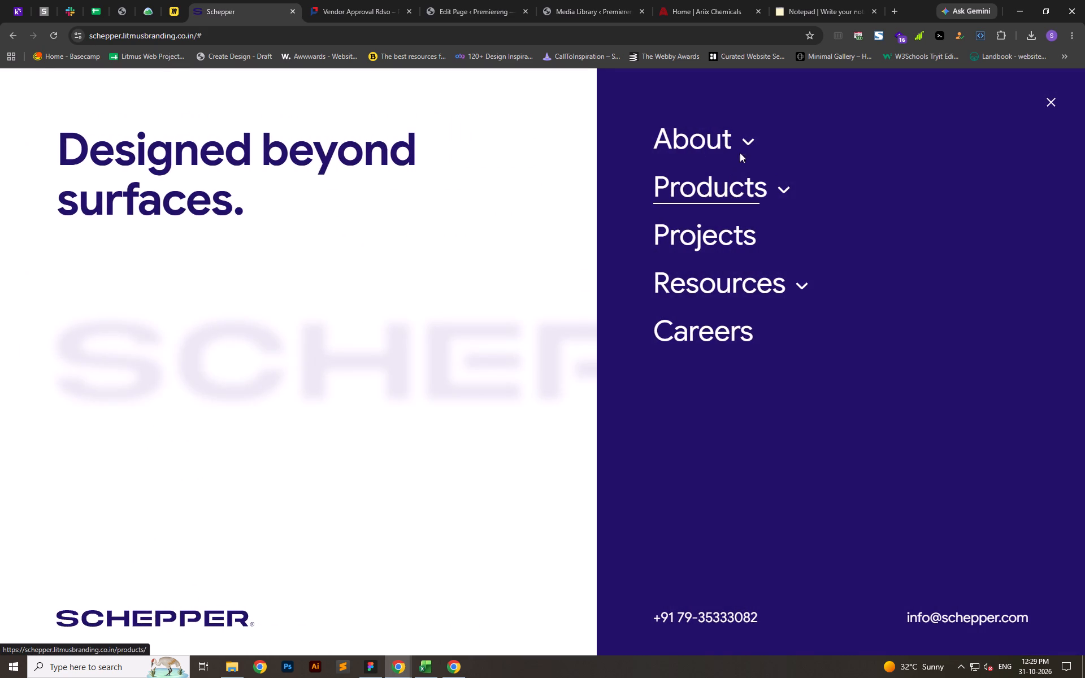
click(749, 136)
click(732, 169)
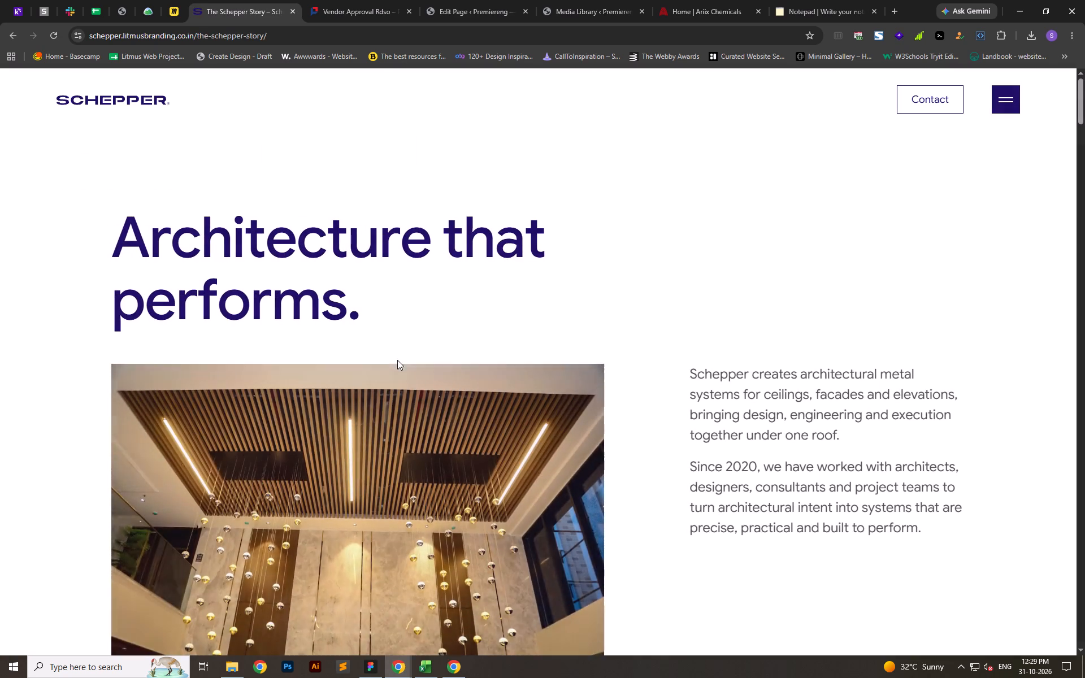
Review The Schepper Story page's sections, checking the sticky header, image layouts and heading animations.
scroll(397, 361, down, 20)
scroll(397, 361, down, 6)
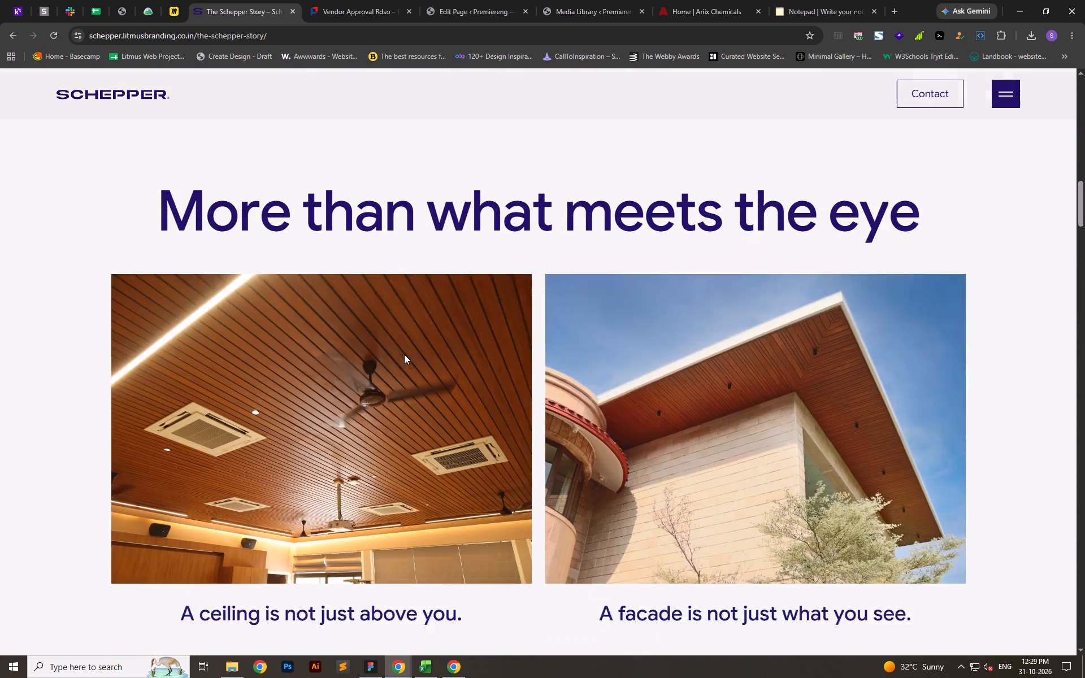
scroll(404, 354, up, 1)
scroll(404, 354, down, 14)
scroll(404, 354, up, 1)
scroll(404, 354, down, 12)
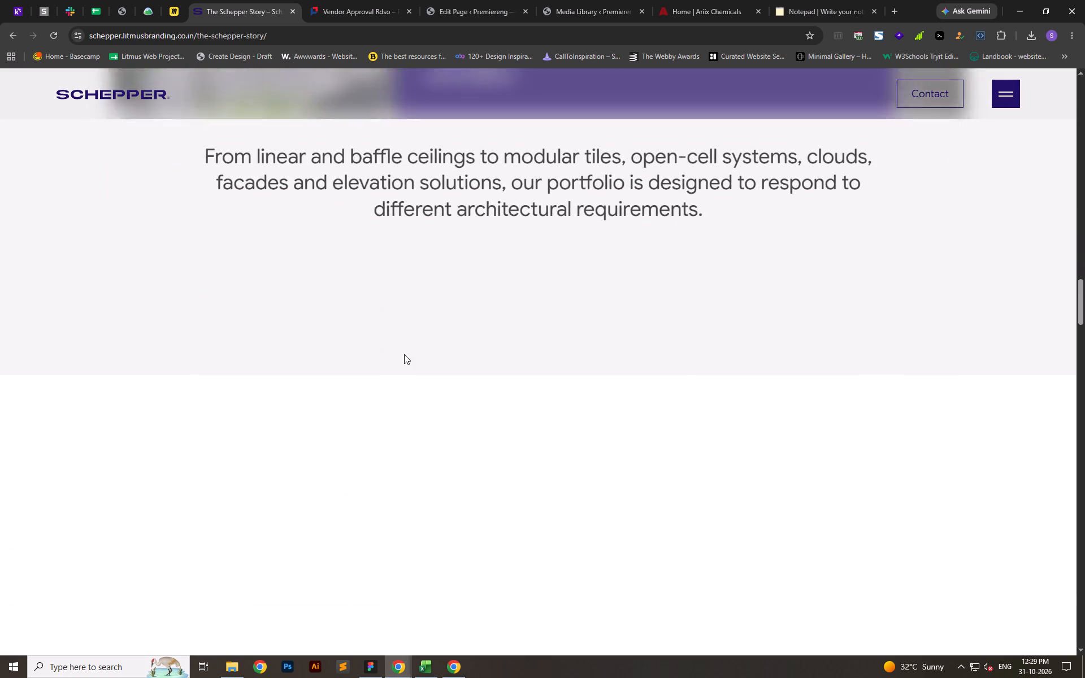
scroll(404, 354, down, 9)
scroll(404, 354, up, 10)
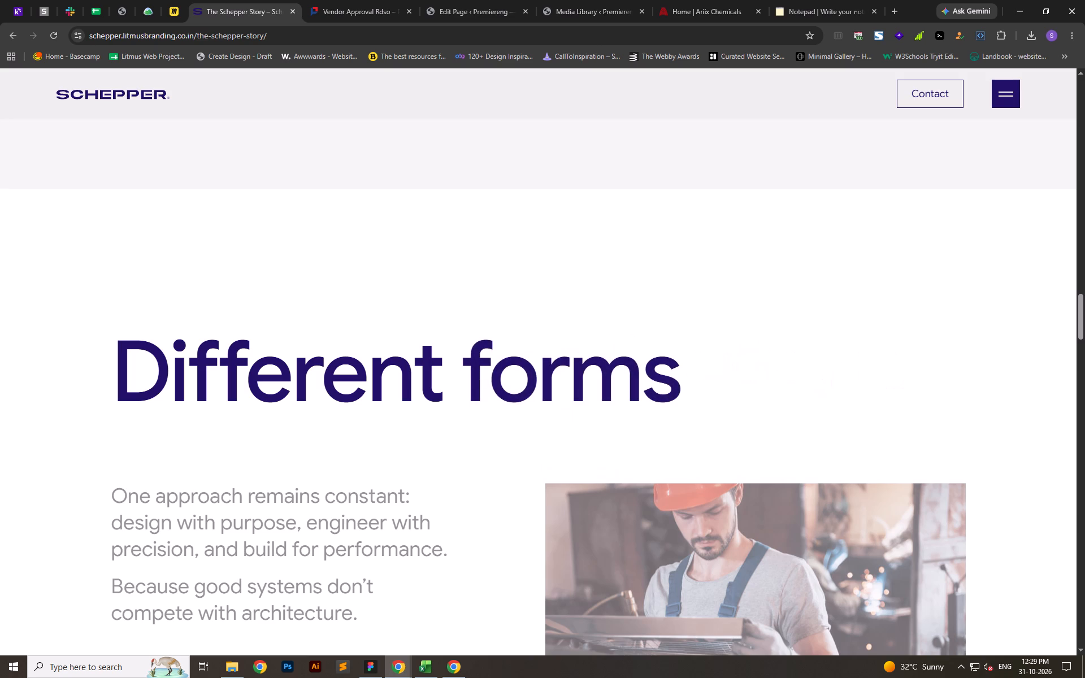
Return to the Schepper homepage and re-examine the scroll transition between its large hero logo and the header logo.
click(145, 97)
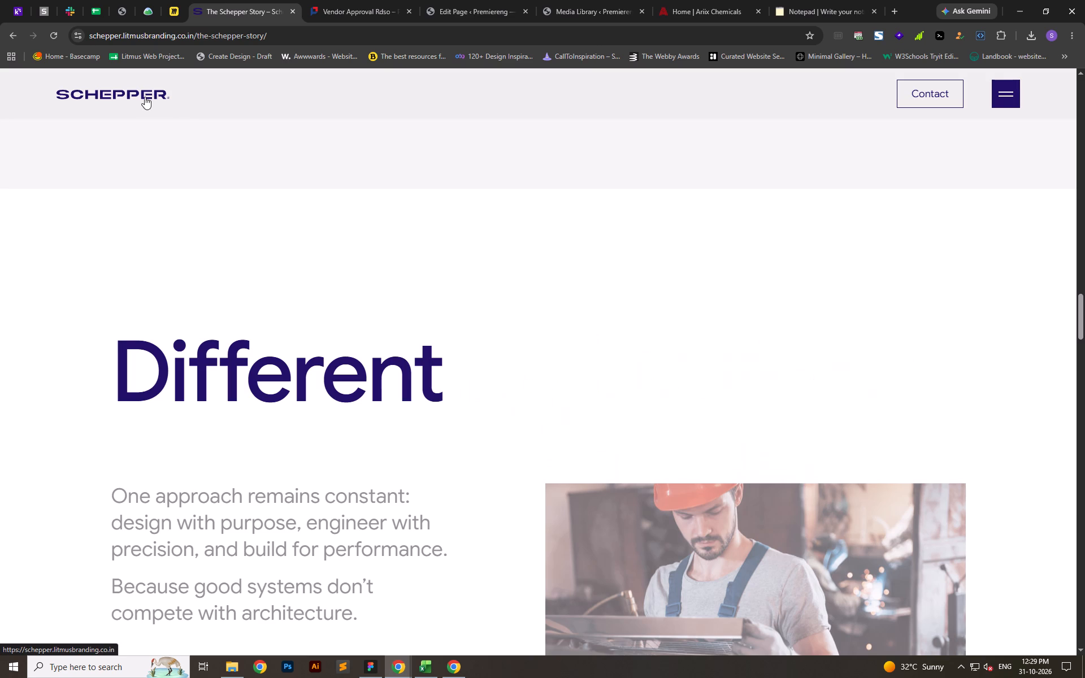
scroll(657, 274, up, 2)
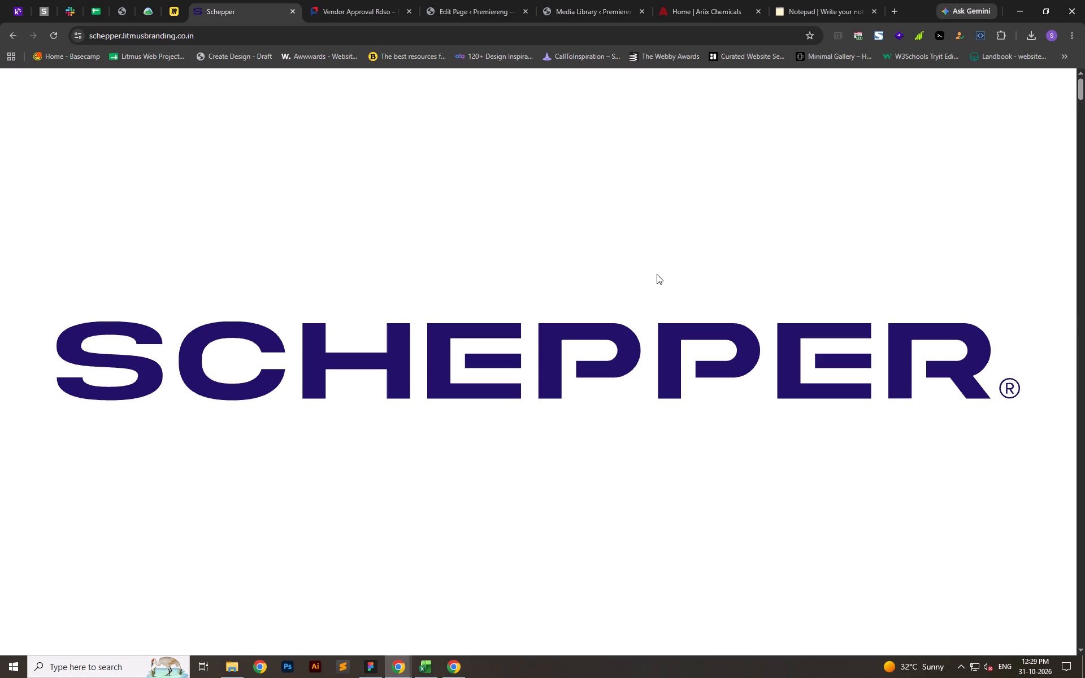
scroll(651, 282, down, 8)
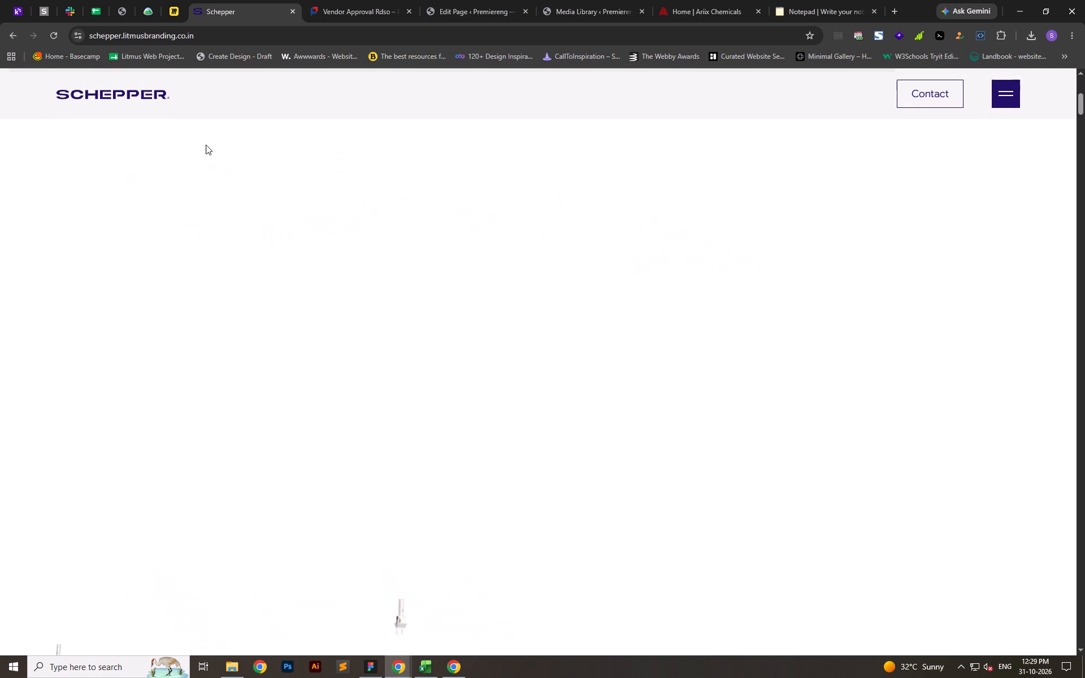
scroll(423, 264, up, 1)
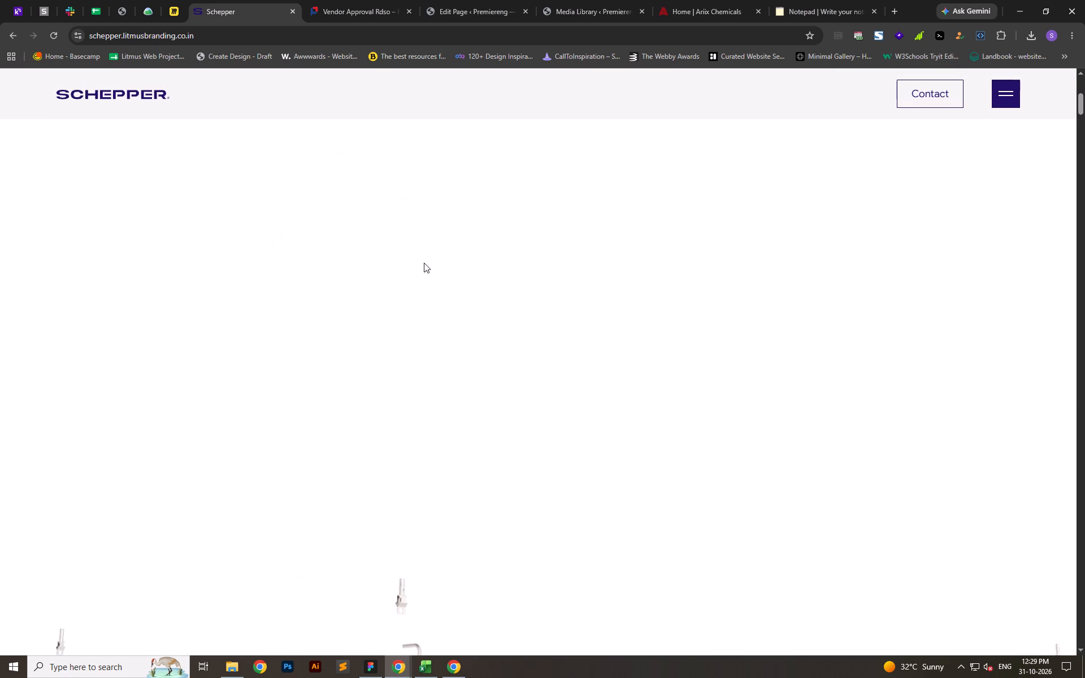
scroll(424, 263, up, 7)
scroll(479, 263, down, 7)
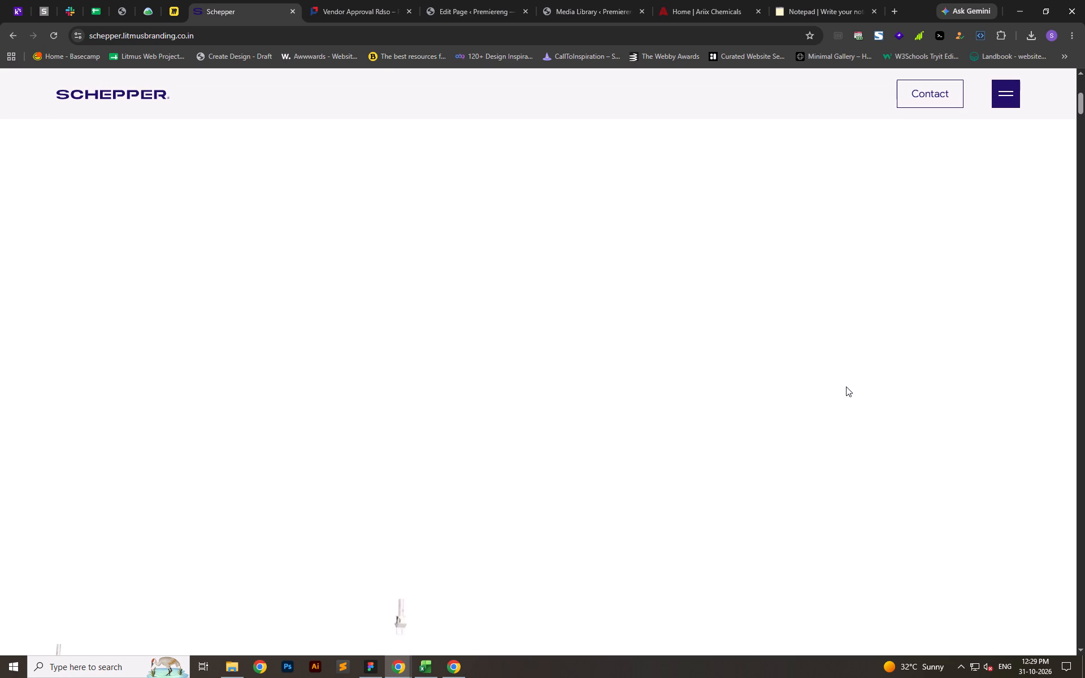
scroll(844, 380, up, 8)
scroll(670, 337, up, 14)
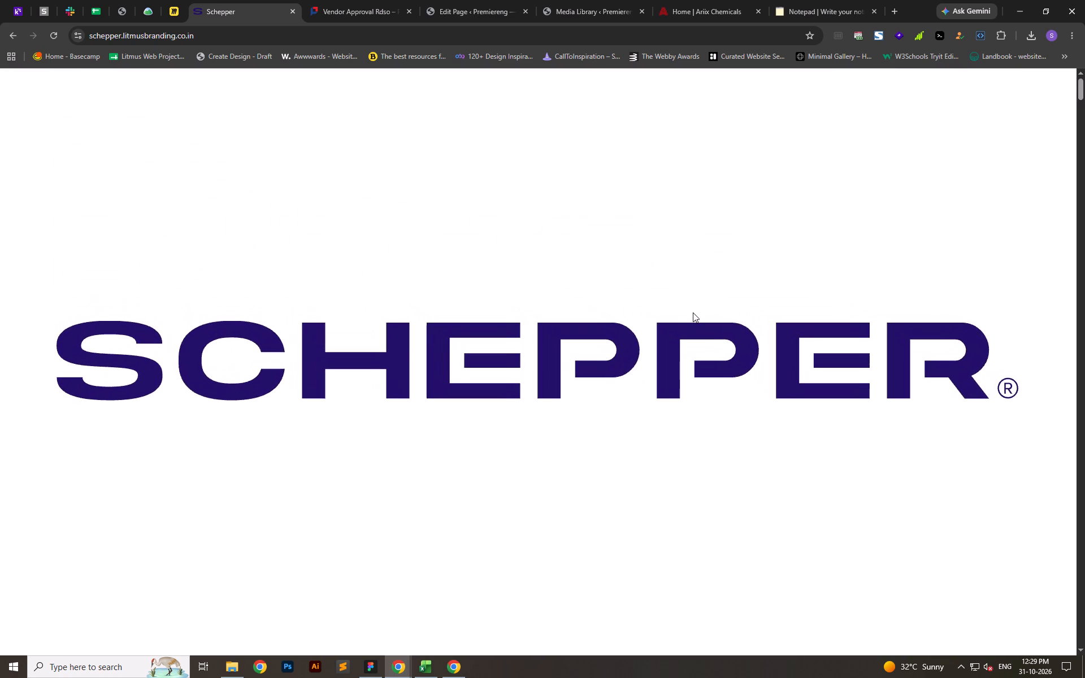
Replay the Schepper homepage's opening scroll to examine how the large logo shrinks into the sticky header.
scroll(693, 312, down, 5)
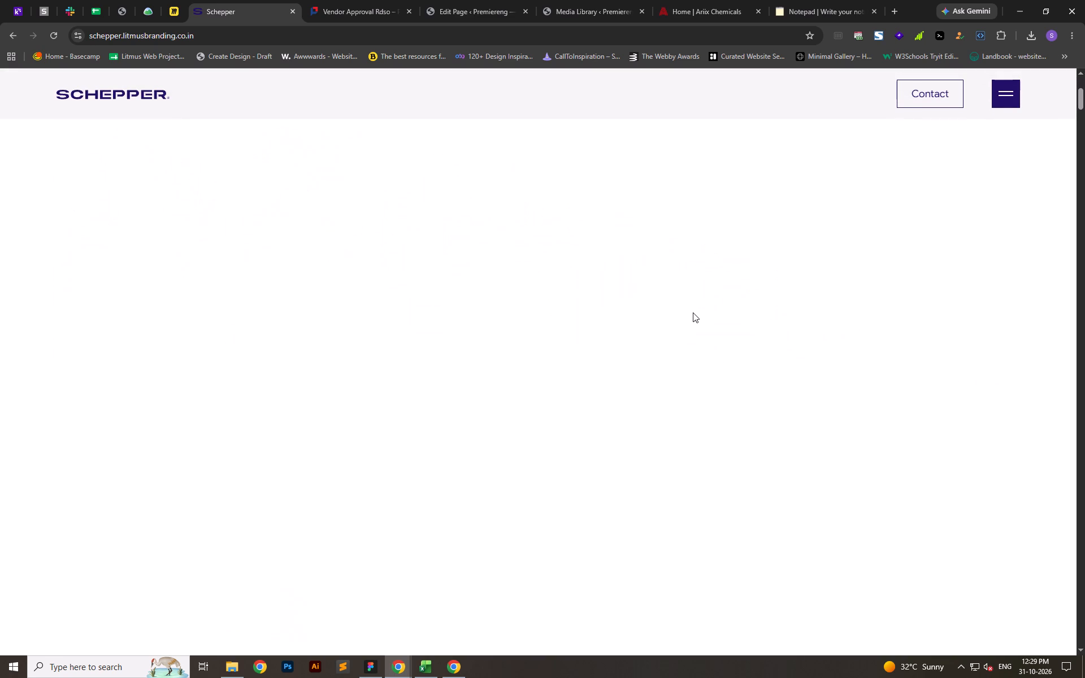
scroll(707, 290, up, 13)
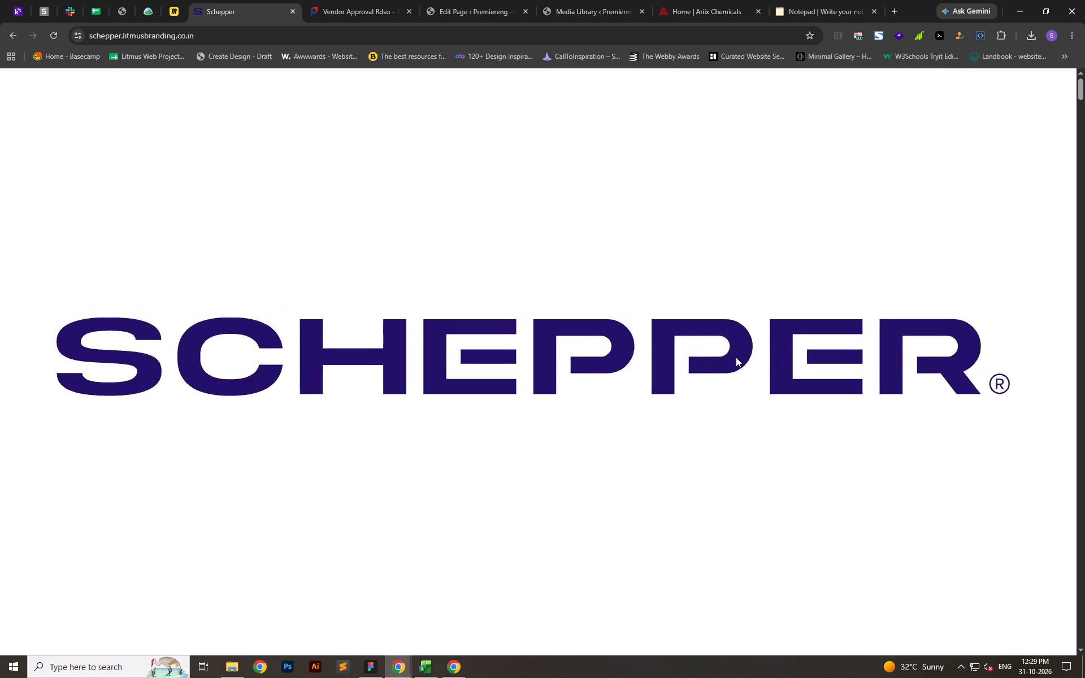
scroll(748, 337, down, 2)
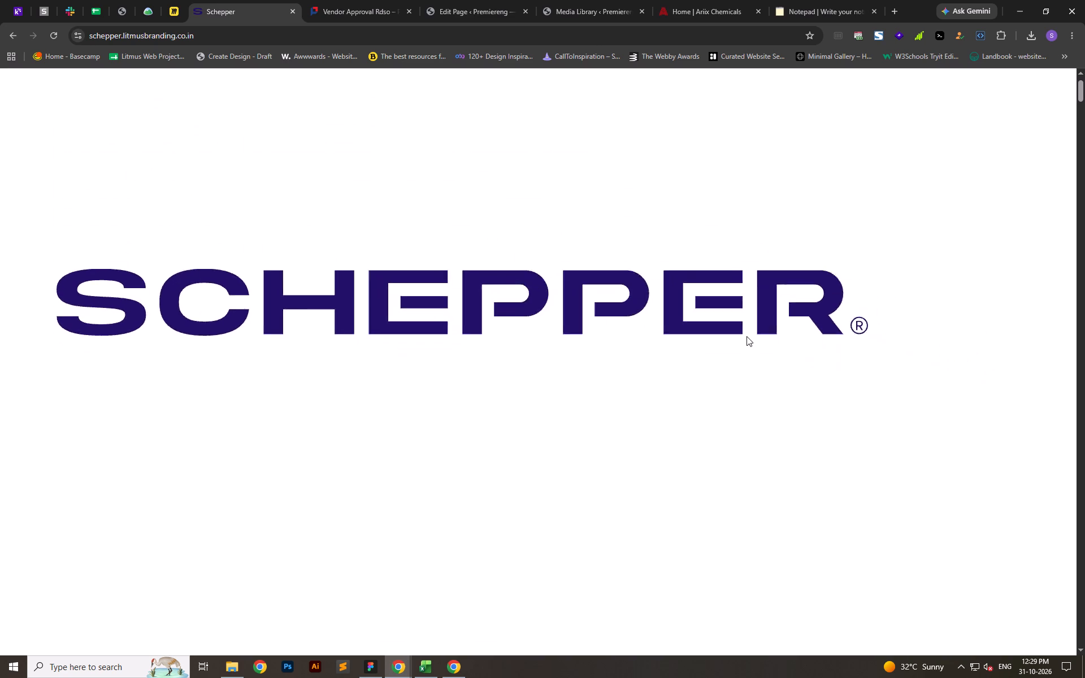
scroll(739, 325, down, 3)
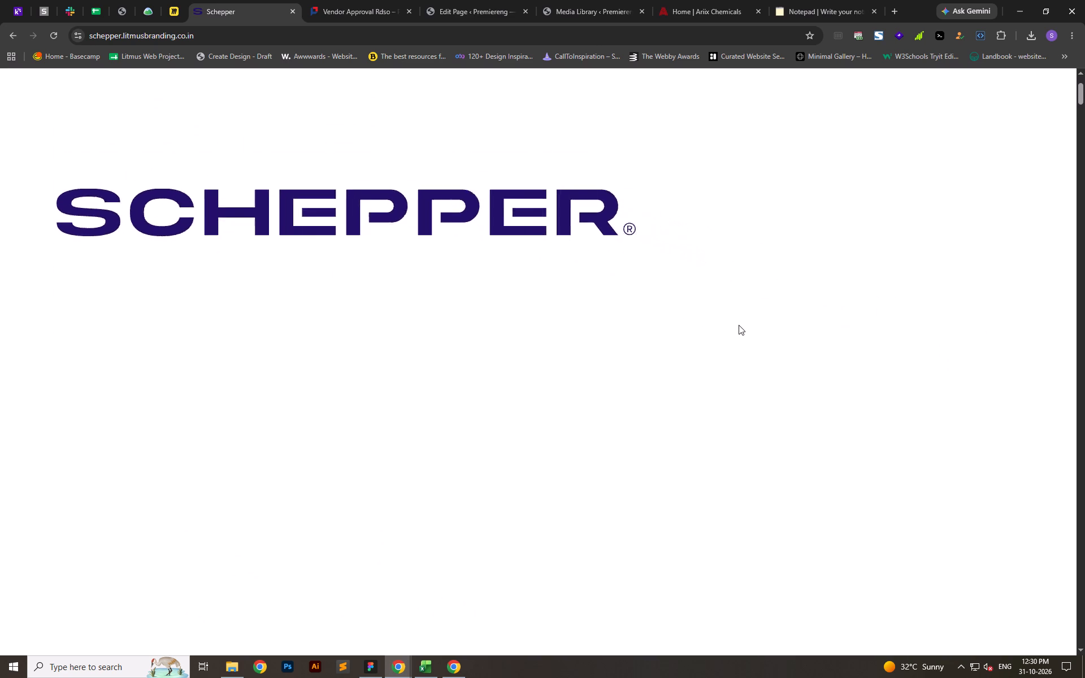
scroll(739, 325, down, 4)
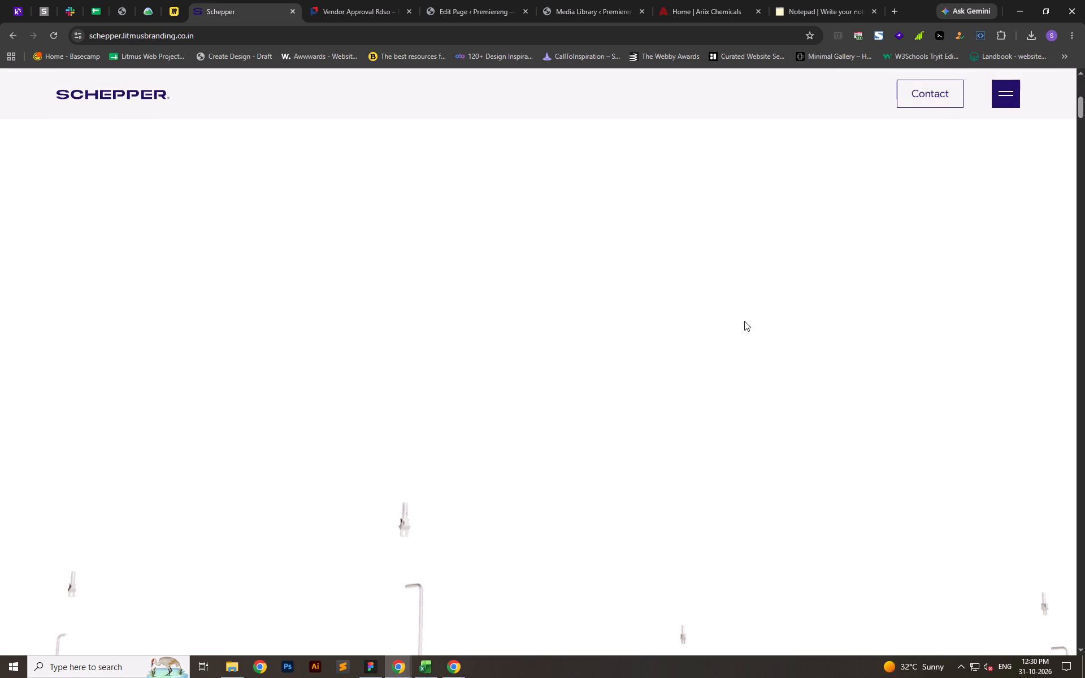
scroll(747, 321, down, 5)
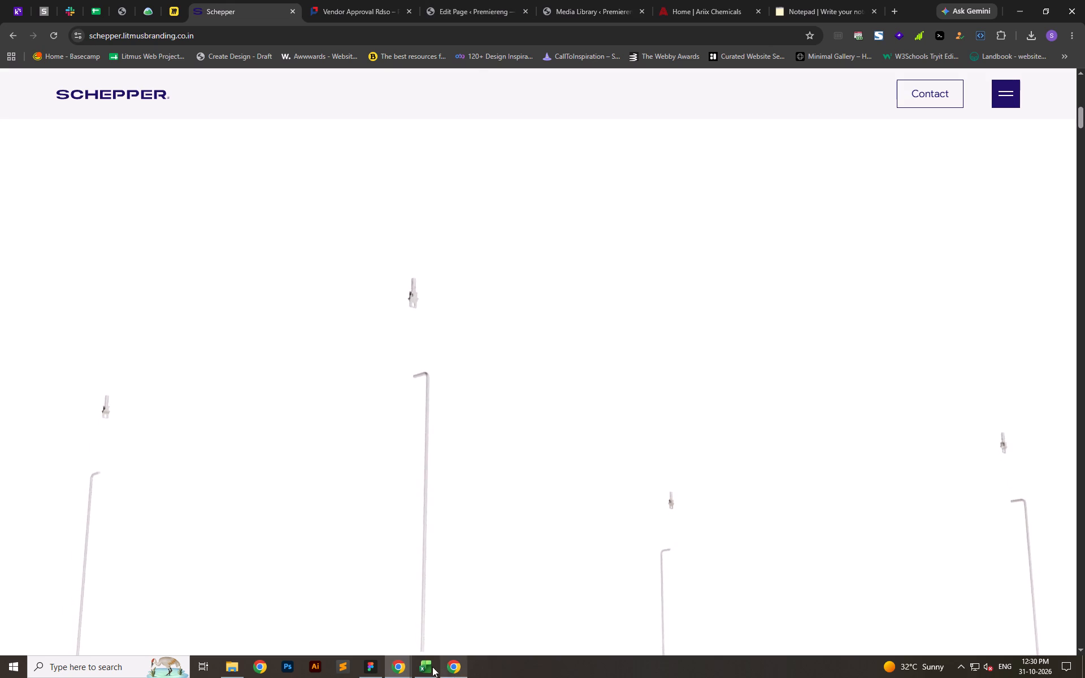
Compare the landingpage-2 hero in Figma with the opening logo screen of the Schepper homepage.
click(375, 670)
scroll(575, 284, down, 5)
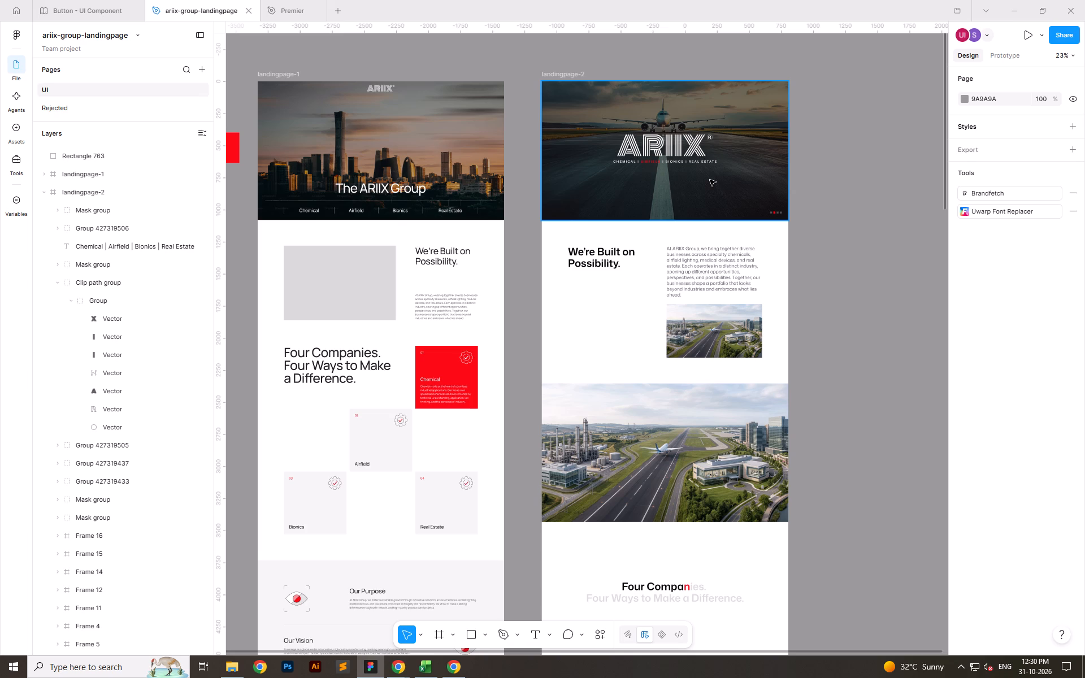
key(alt+Tab)
scroll(546, 392, up, 20)
scroll(546, 392, up, 1)
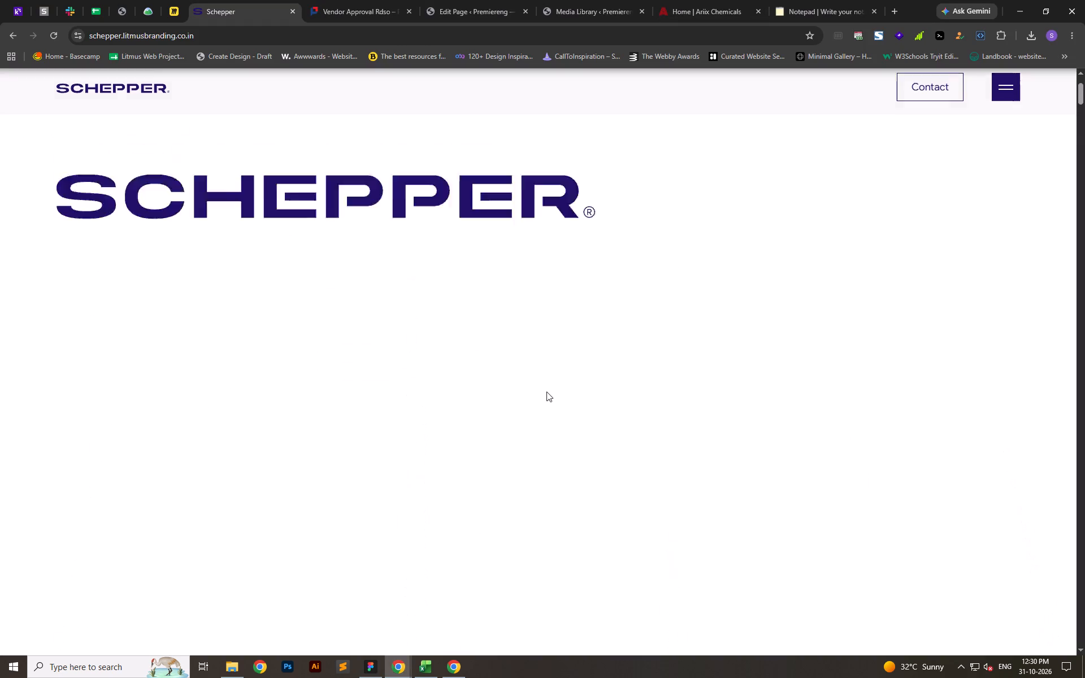
scroll(546, 392, up, 10)
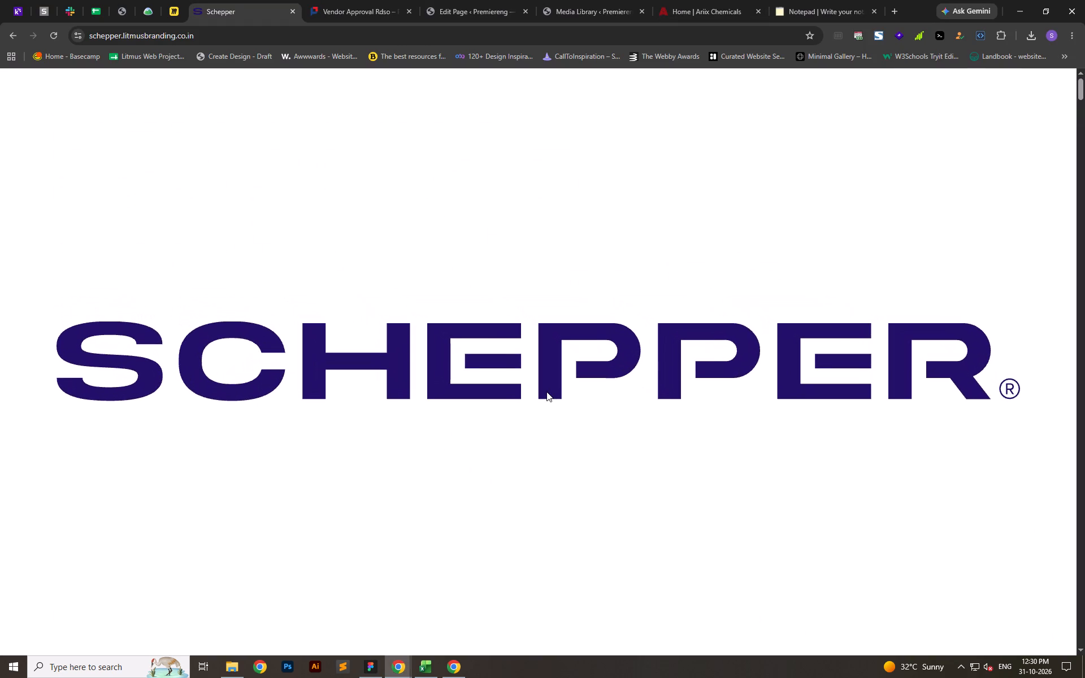
key(alt+Tab)
drag(552, 234, 782, 362)
click(839, 353)
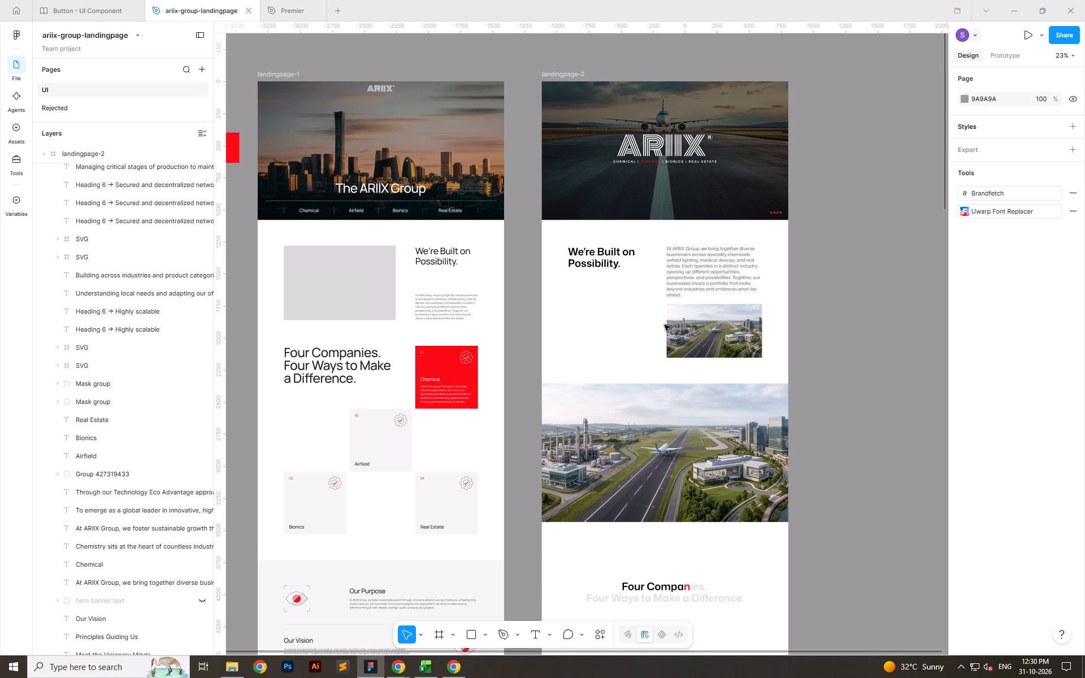
Switch back to the Schepper homepage in Chrome and examine the logo transition and the exploded product parts below it.
key(alt+Tab)
scroll(598, 327, down, 4)
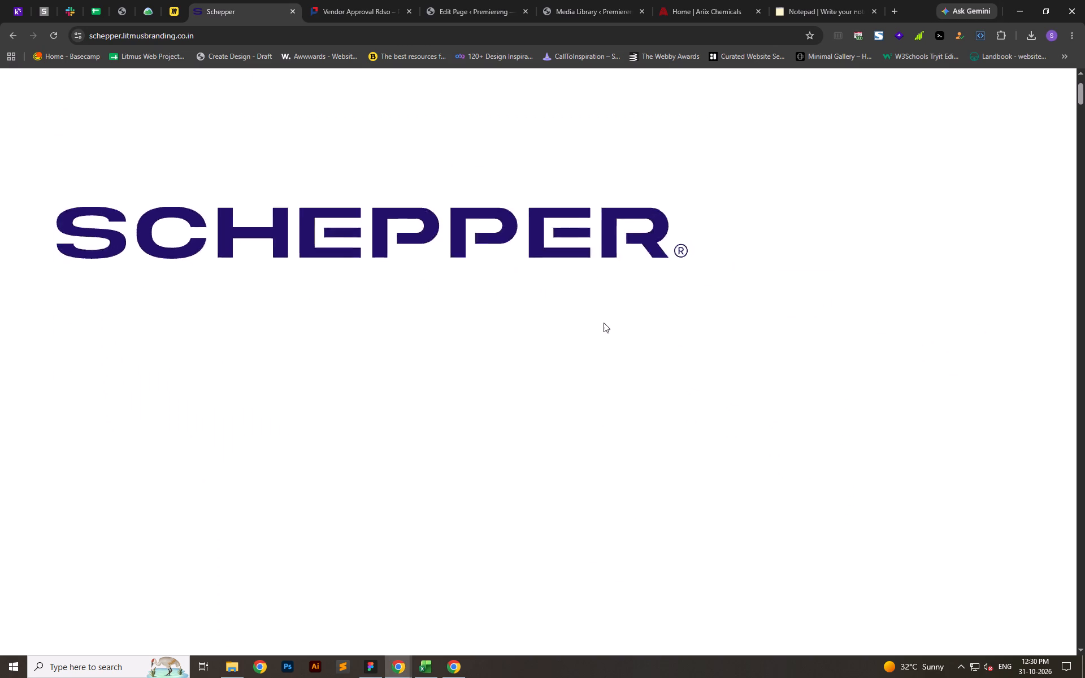
scroll(604, 322, down, 4)
scroll(613, 323, up, 13)
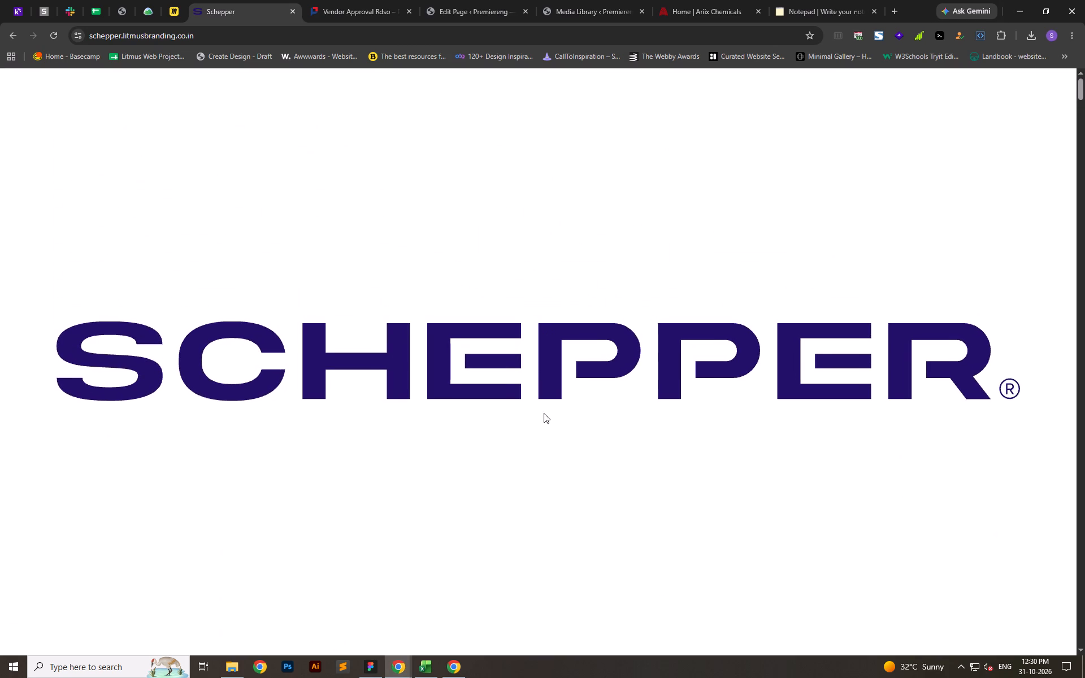
scroll(545, 427, down, 4)
scroll(500, 361, down, 2)
scroll(503, 359, up, 1)
scroll(503, 359, down, 10)
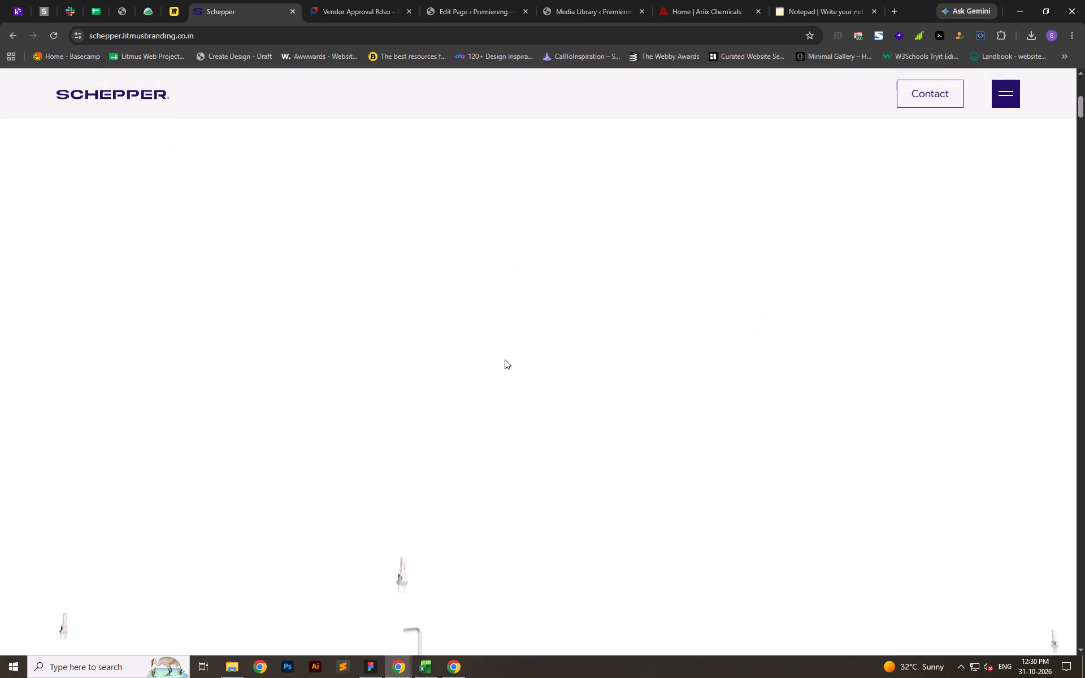
scroll(505, 359, down, 6)
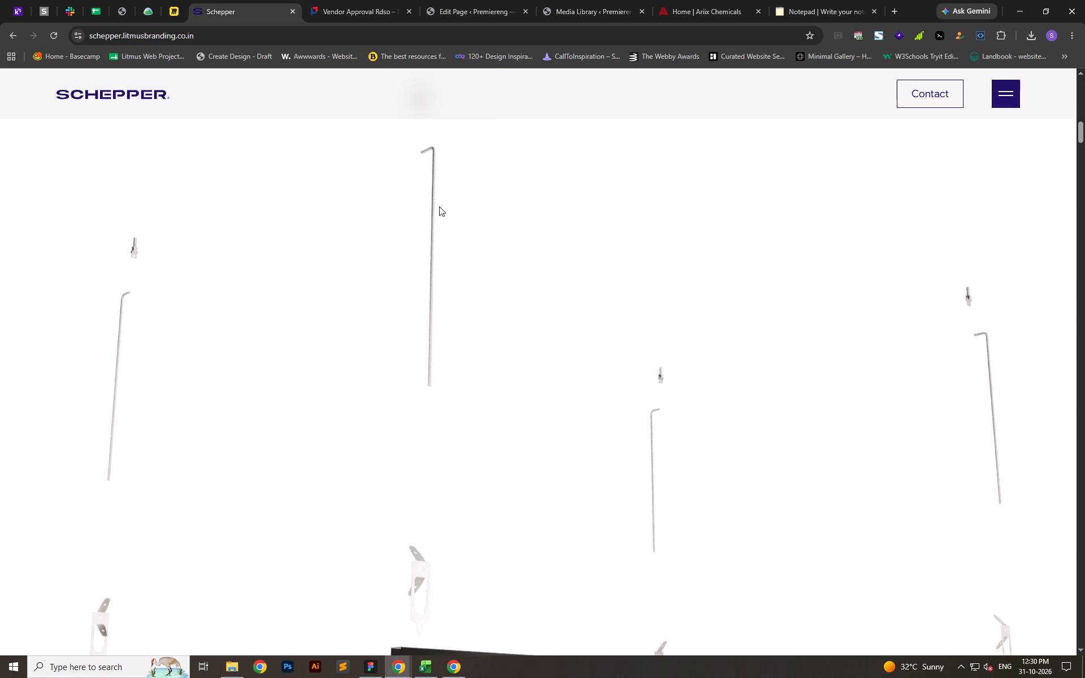
scroll(444, 205, up, 20)
scroll(444, 205, up, 4)
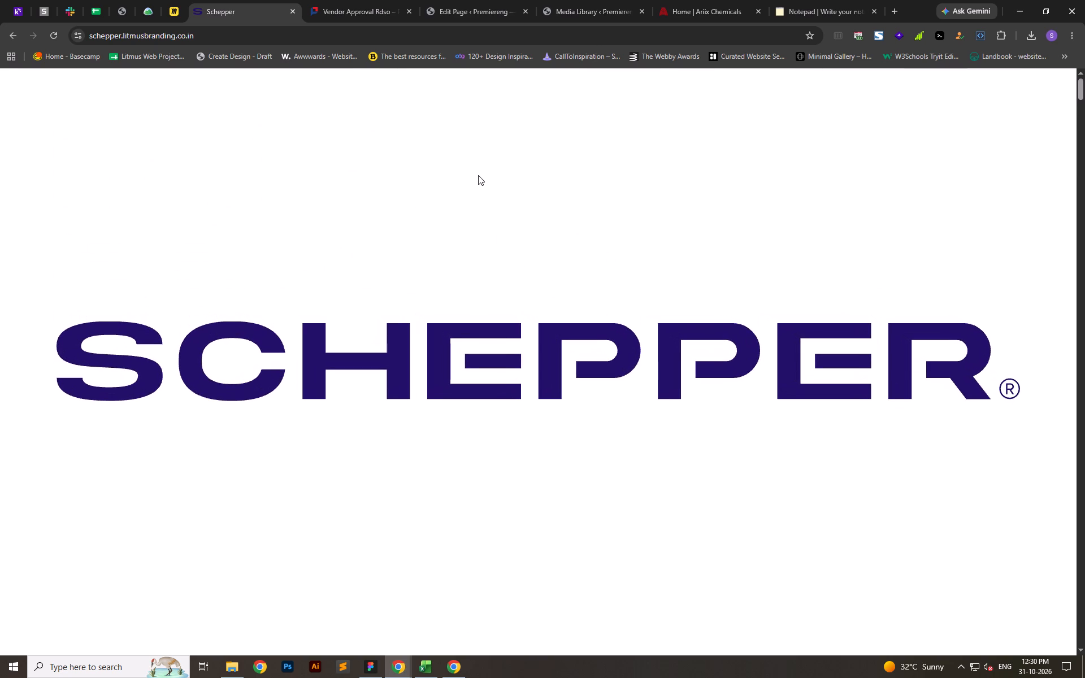
scroll(478, 175, up, 17)
Examine how the Schepper hero logo scales and fades before the header and product parts come into view.
scroll(661, 397, down, 6)
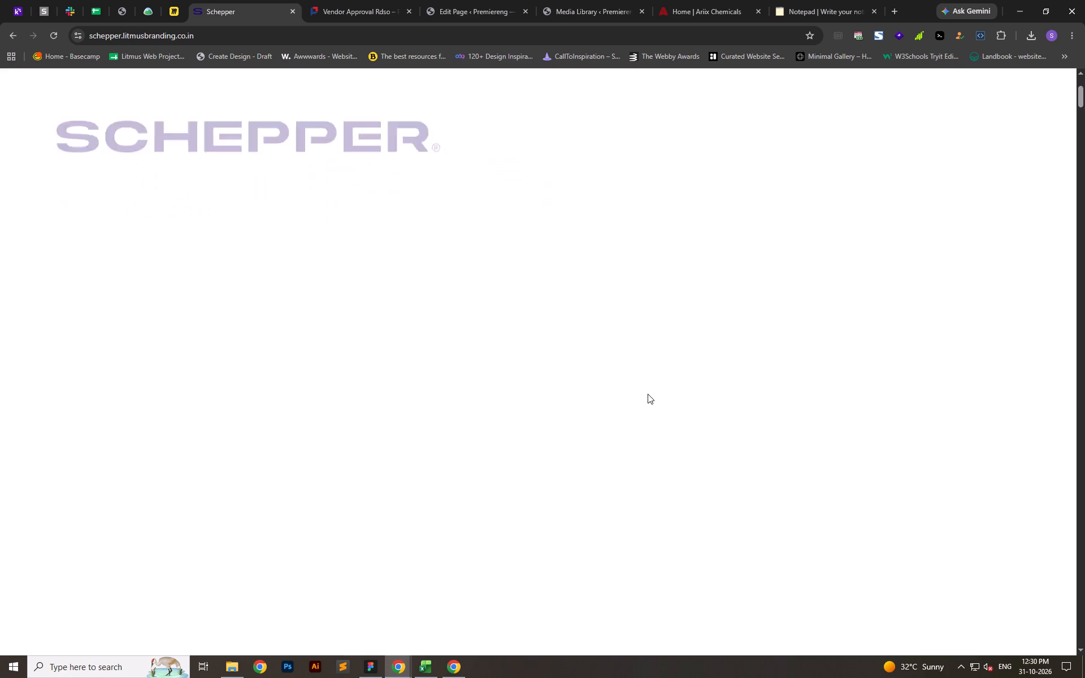
scroll(645, 390, up, 5)
scroll(645, 390, down, 2)
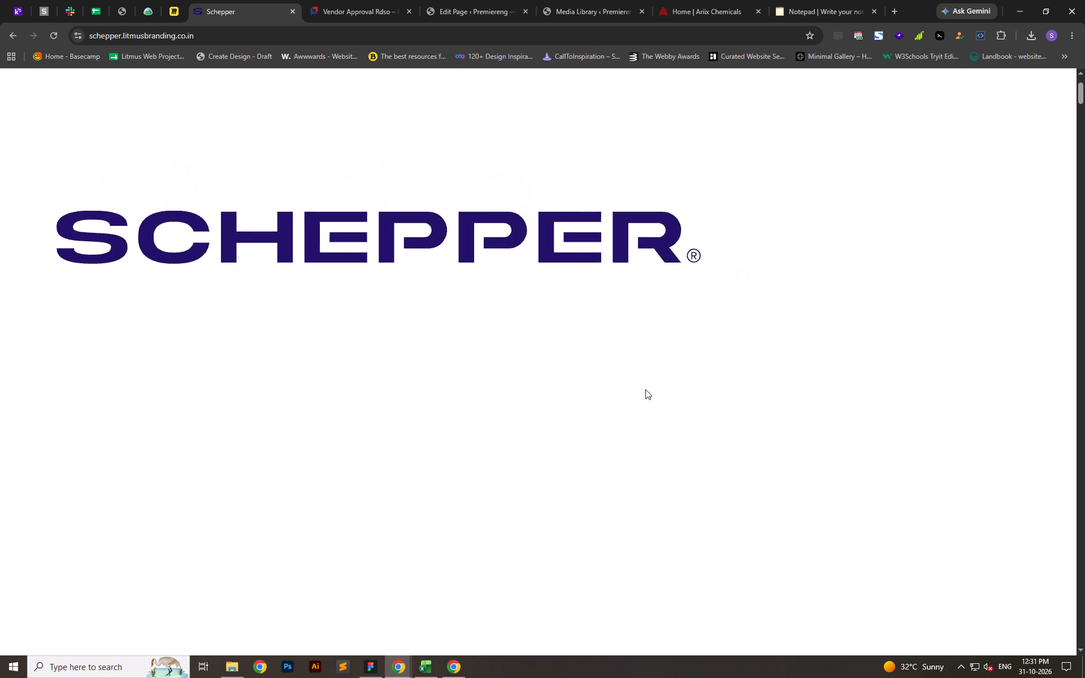
scroll(645, 389, down, 10)
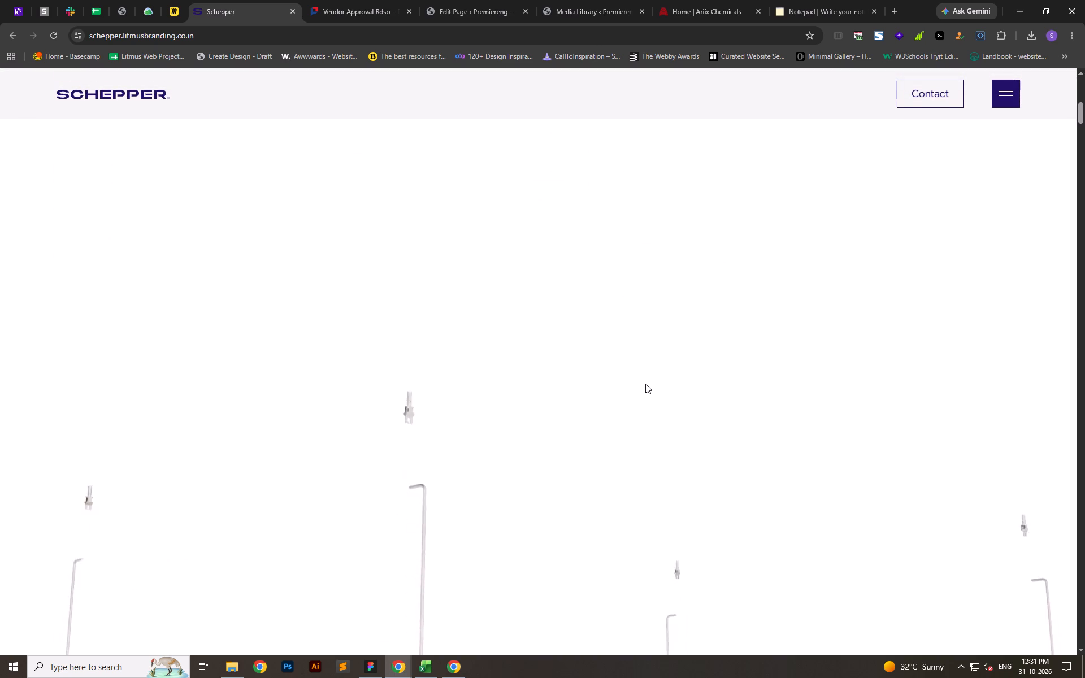
scroll(645, 384, down, 6)
scroll(661, 431, up, 7)
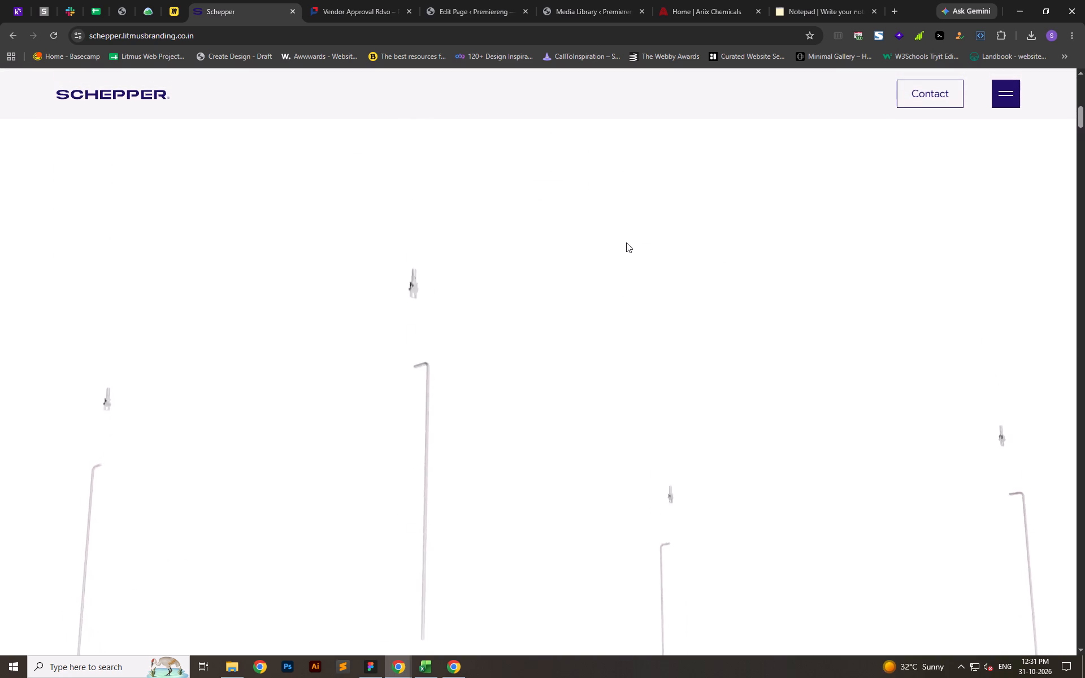
scroll(633, 237, up, 20)
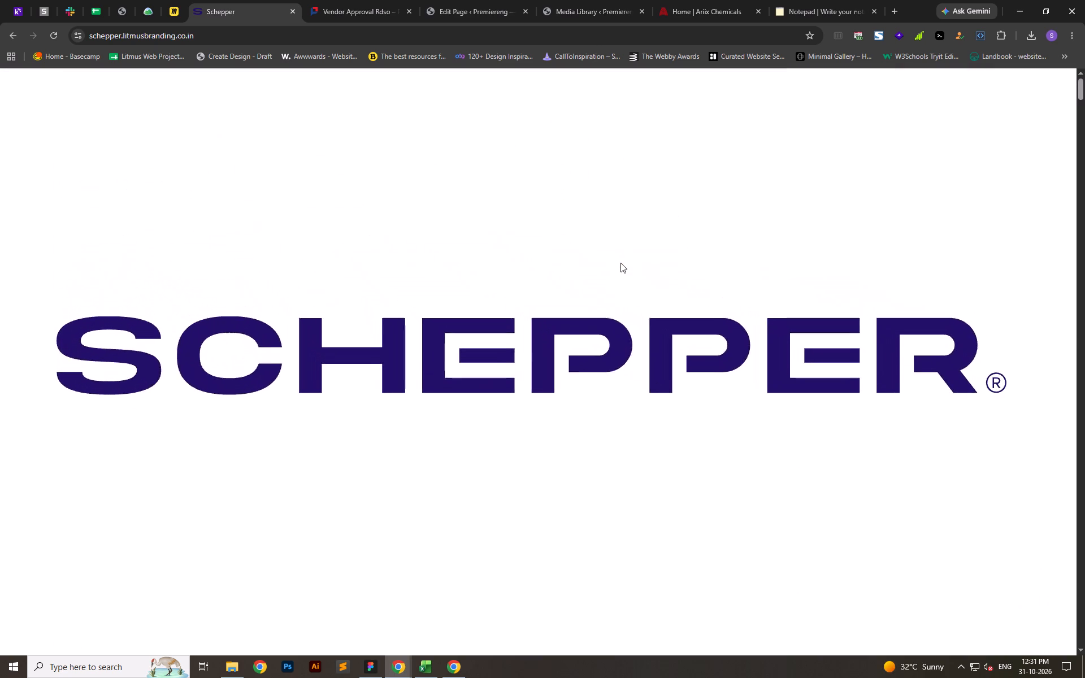
Recheck the Schepper hero's plain white logo screen and its handover to the sticky header in both scroll directions.
scroll(609, 257, down, 4)
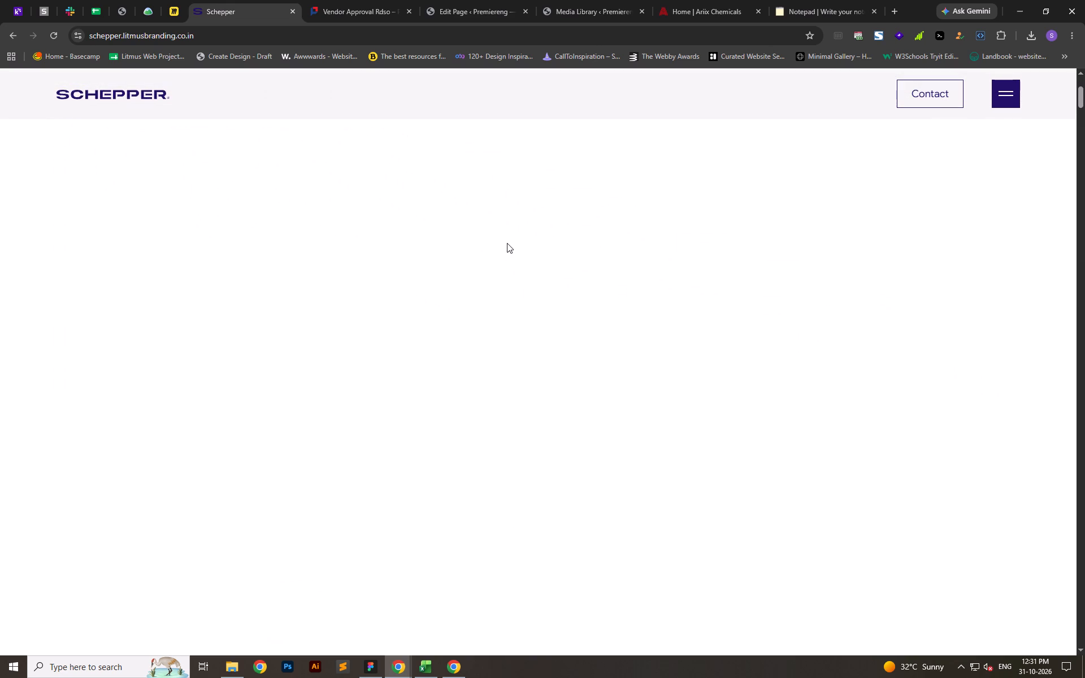
scroll(506, 251, up, 6)
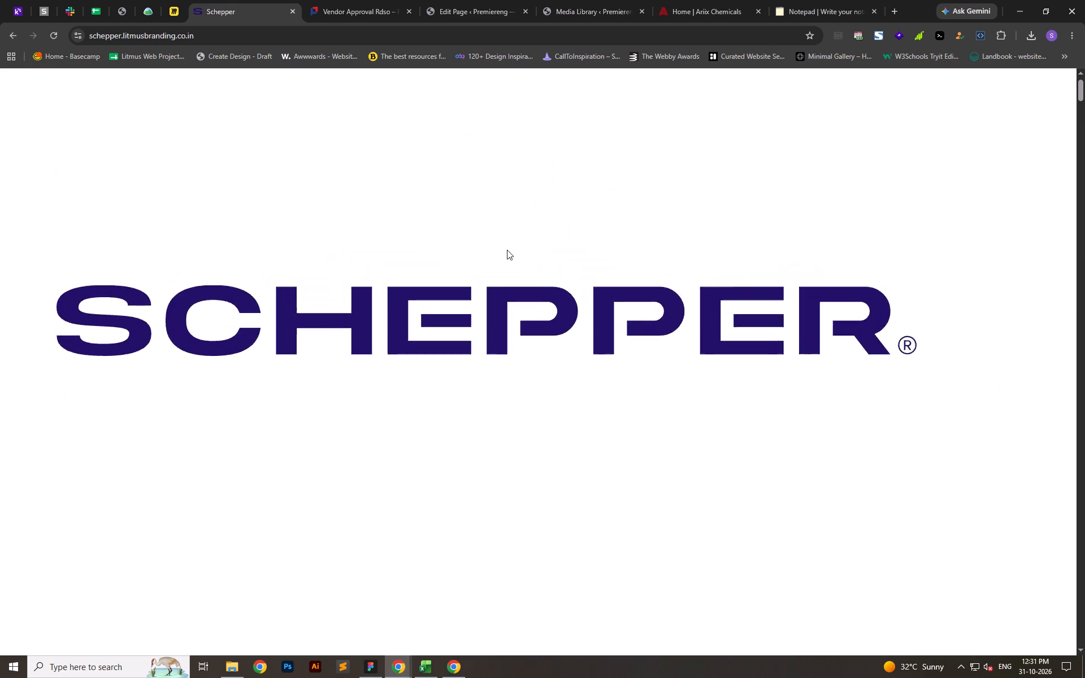
scroll(513, 246, up, 7)
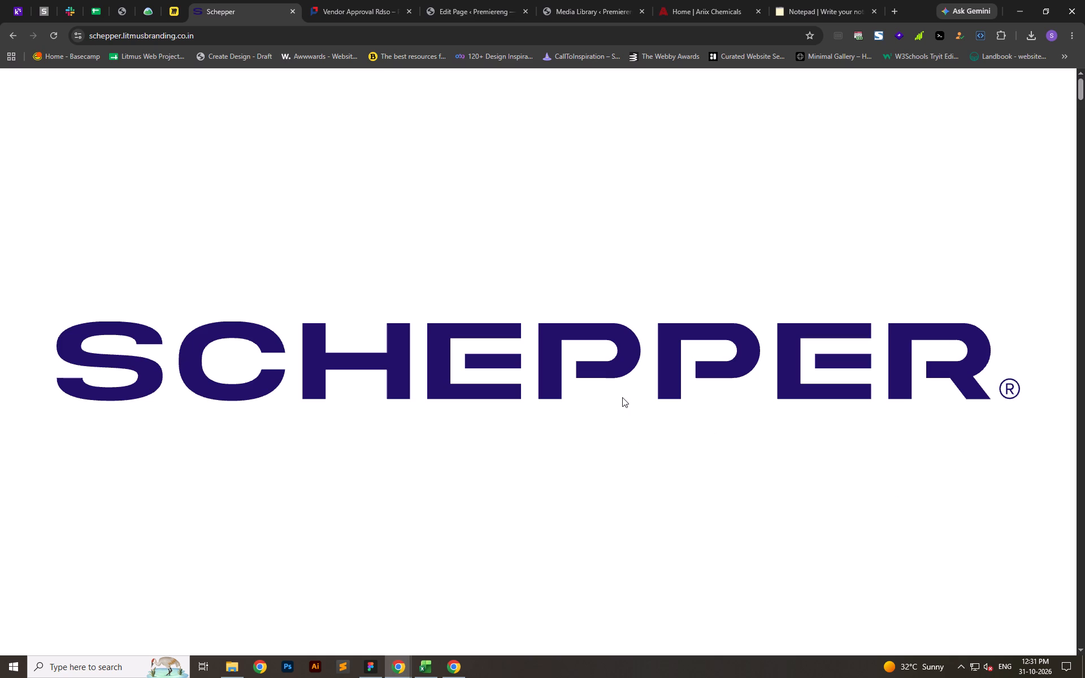
scroll(622, 397, up, 7)
scroll(622, 397, down, 7)
scroll(531, 398, up, 1)
scroll(531, 398, down, 13)
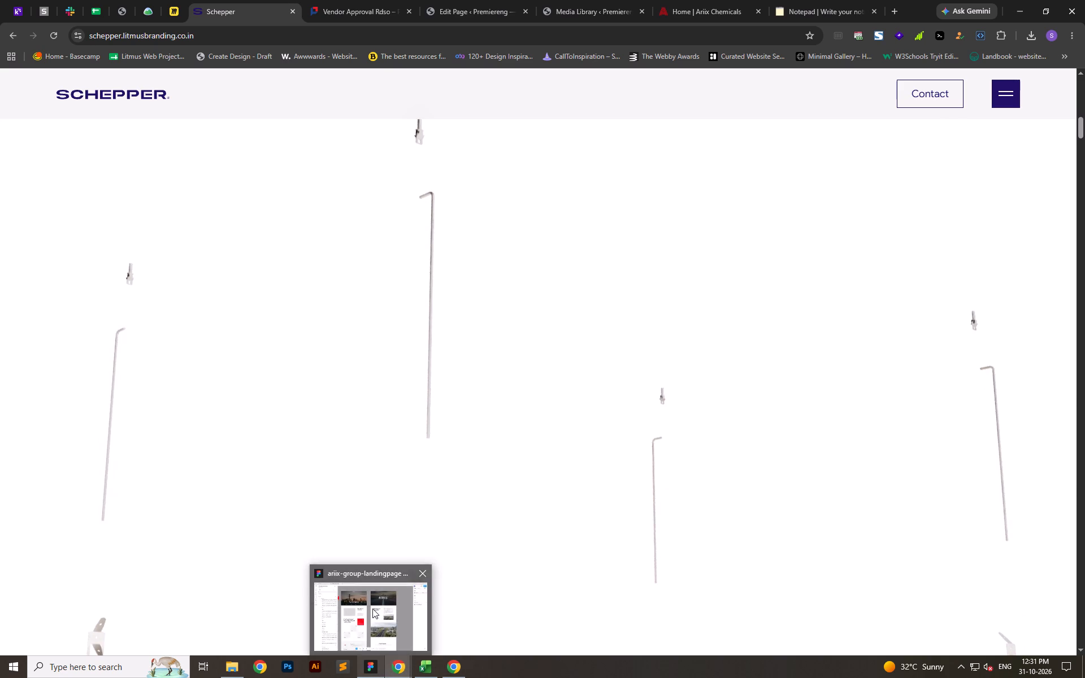
Switch to Figma and move the airplane hero image out of landingpage-2 onto the empty canvas above the frame.
click(372, 609)
click(826, 186)
click(761, 182)
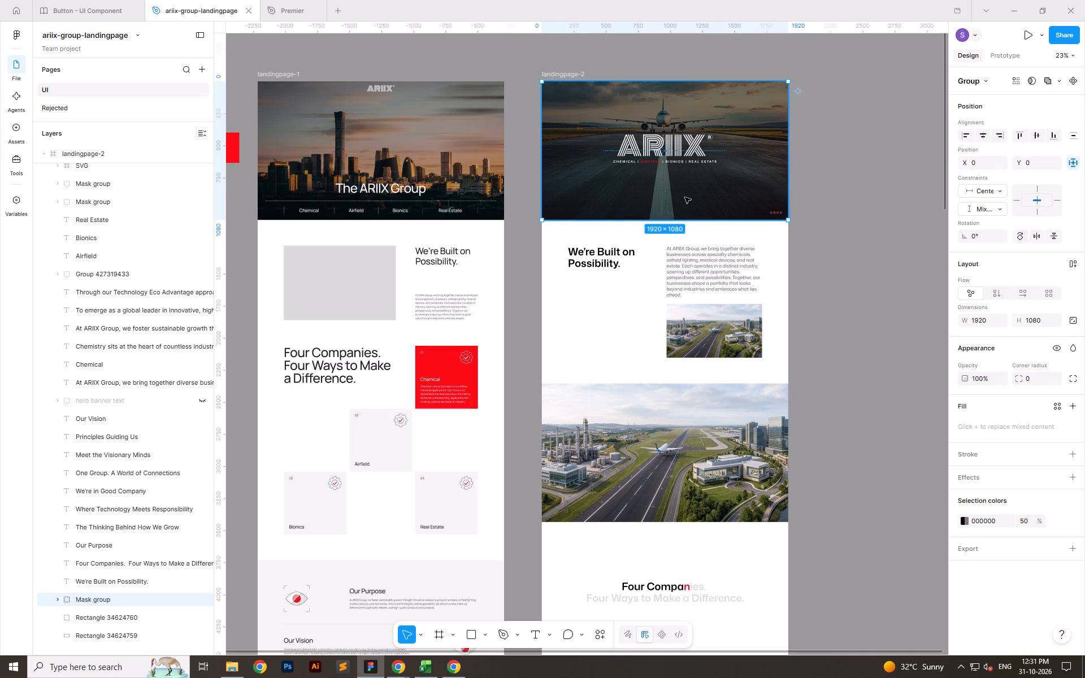
drag(685, 198, 740, 200)
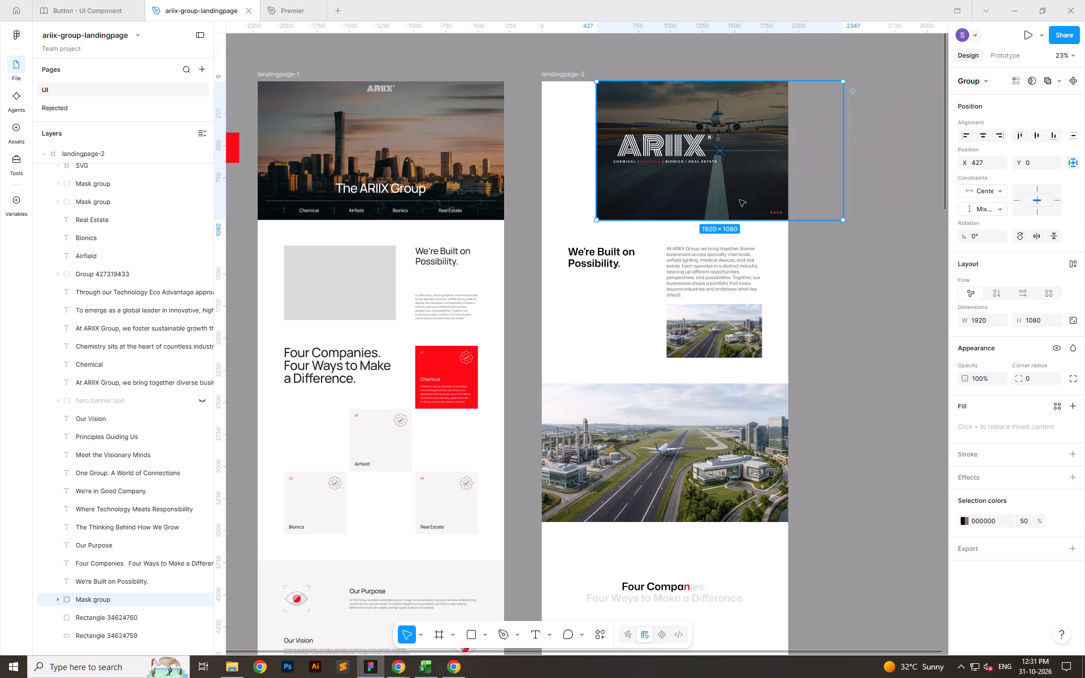
ctrl+scroll(659, 238, down, 7)
ctrl+scroll(657, 159, up, 8)
drag(722, 339, 687, 184)
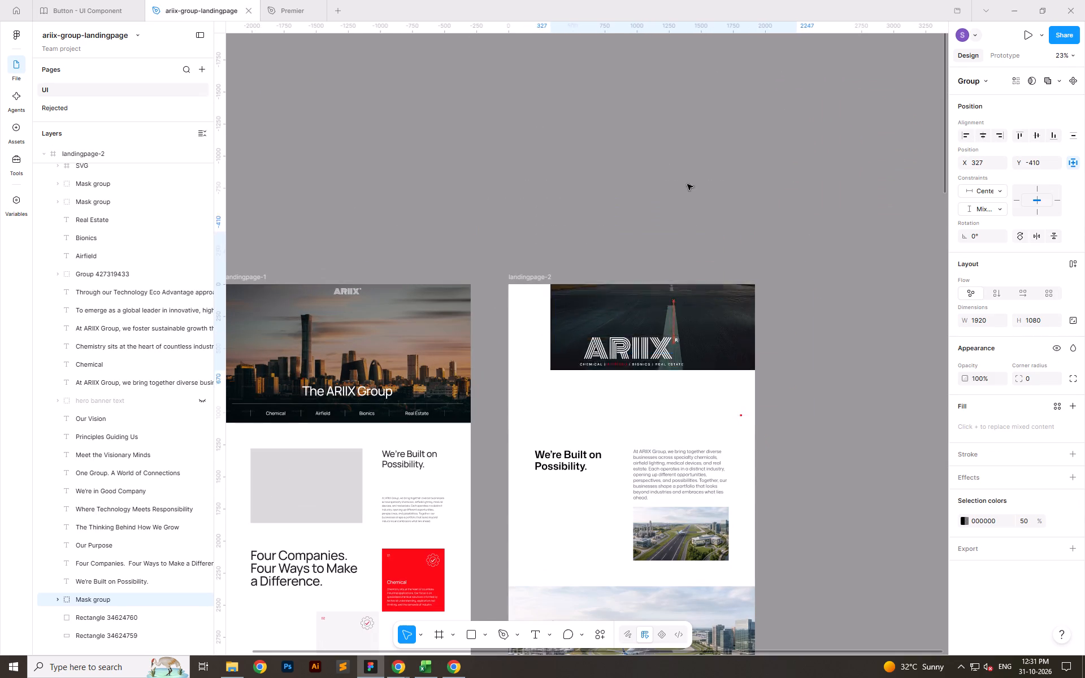
drag(687, 184, 661, 56)
click(873, 273)
Delete the small red dots group from the lower-right corner of the landingpage-2 hero.
click(741, 415)
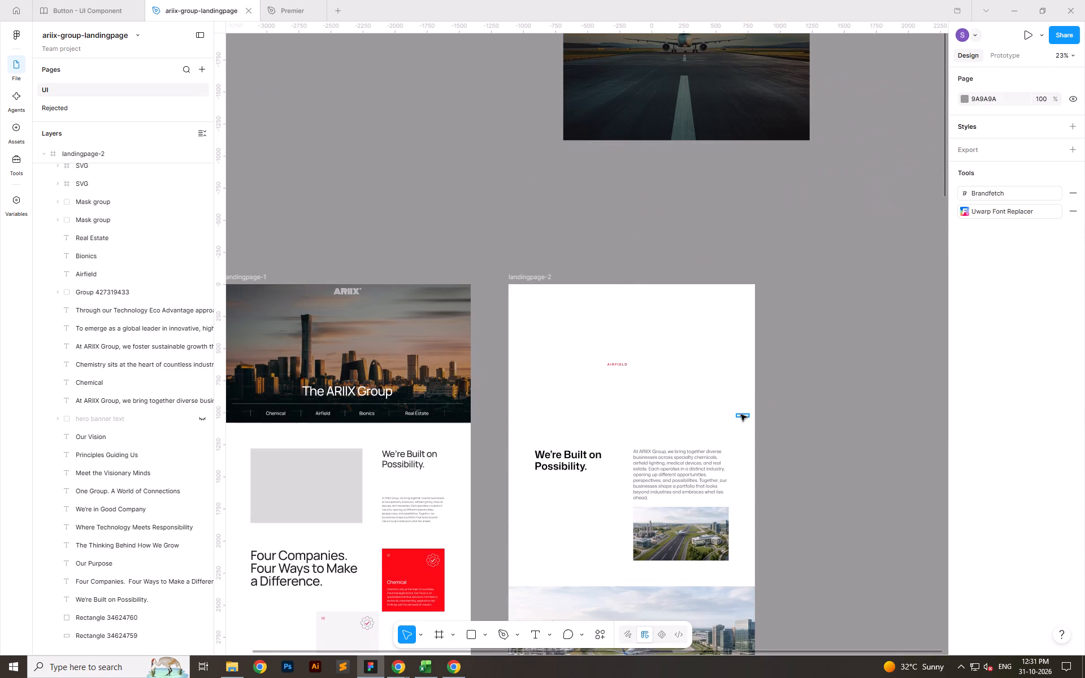
key(Delete)
Recolour the white parts of the hero's ARIIX logo and its Chemical, Airfield, Bionics, Real Estate tagline to red FE0A15.
drag(548, 306, 713, 427)
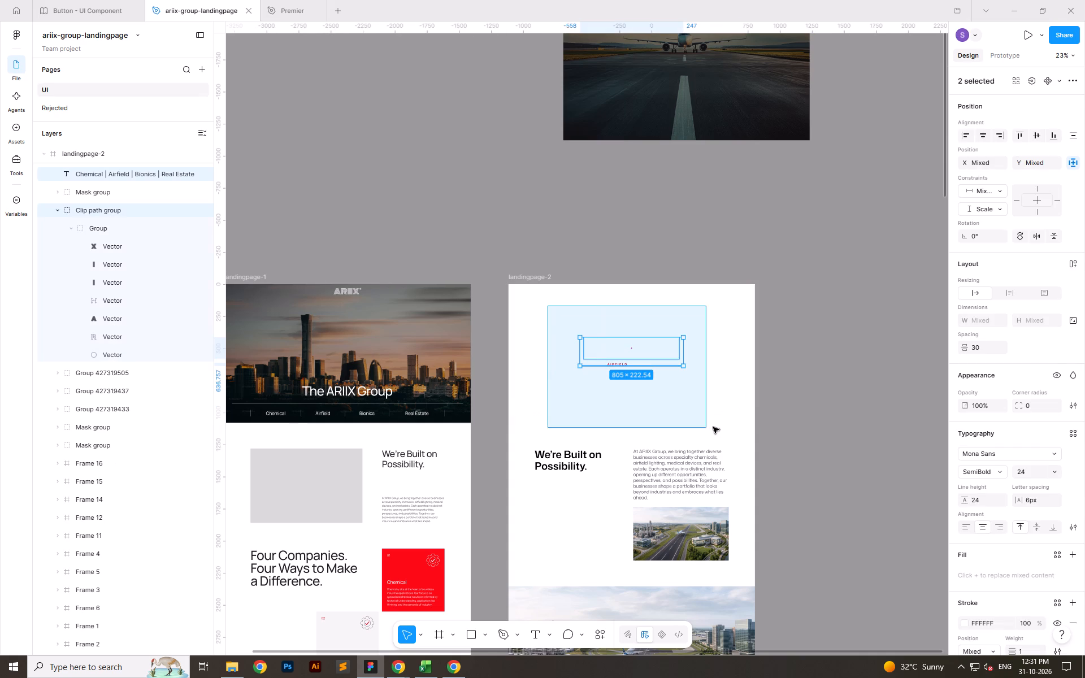
drag(713, 427, 722, 426)
scroll(1000, 601, down, 6)
click(978, 589)
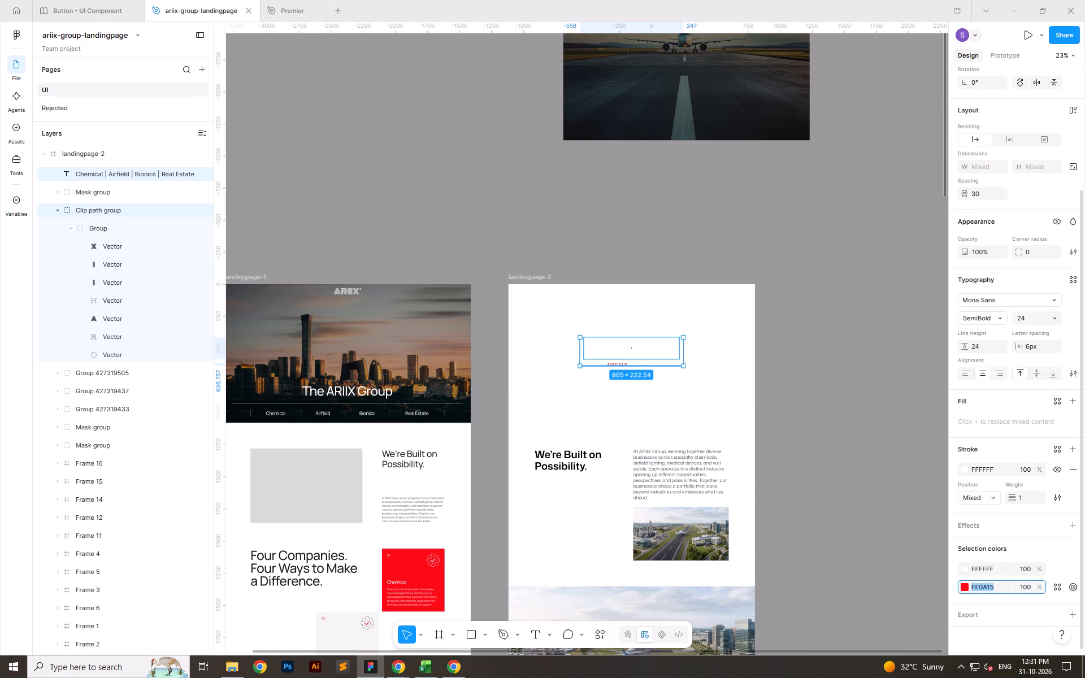
key(ctrl+c)
click(987, 568)
key(ctrl+v)
click(891, 406)
Inspect the recoloured ARIIX logo and tagline up close and within the overall landing page layouts.
ctrl+scroll(588, 345, up, 12)
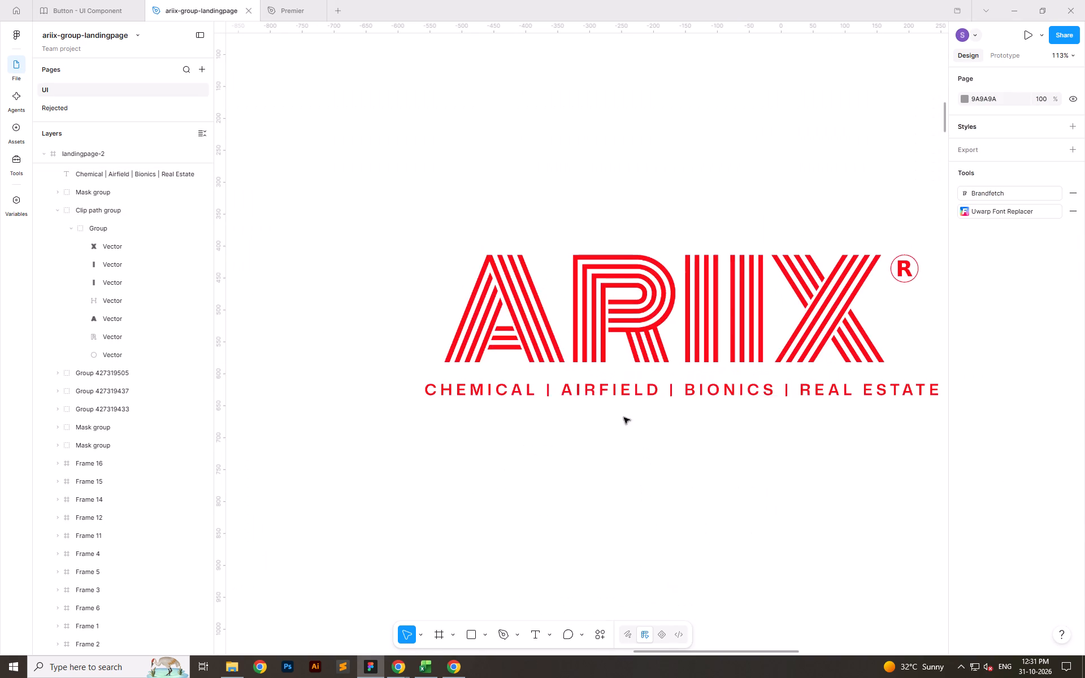
ctrl+scroll(522, 411, down, 7)
ctrl+scroll(528, 460, up, 6)
ctrl+scroll(622, 295, down, 13)
ctrl+scroll(464, 415, up, 4)
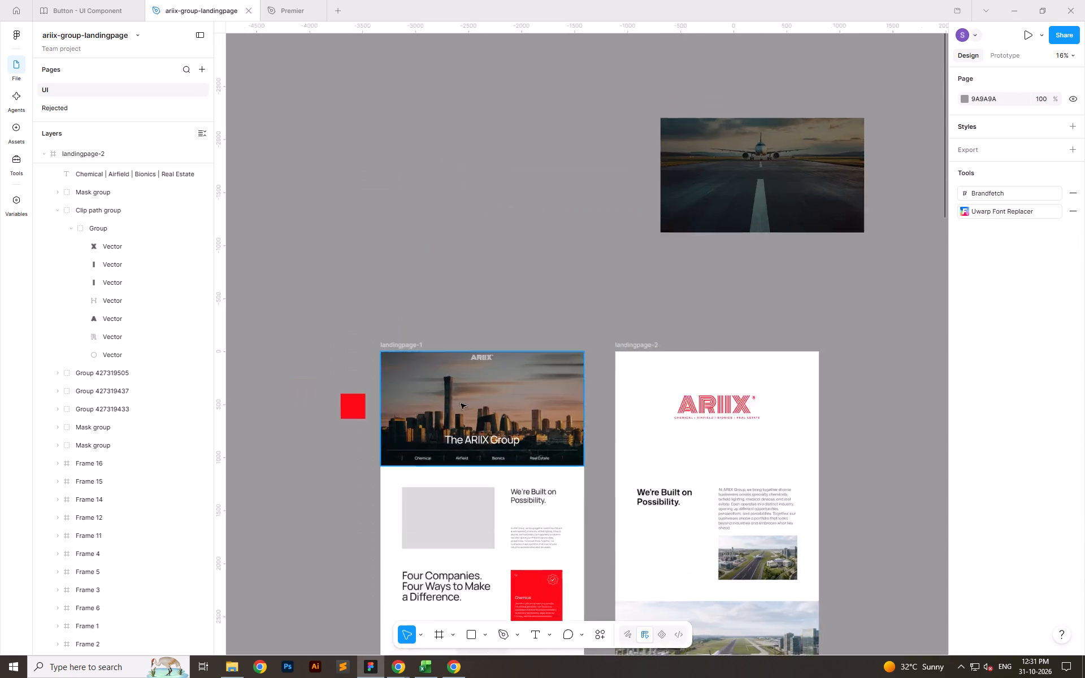
ctrl+scroll(461, 403, up, 2)
ctrl+scroll(450, 385, down, 17)
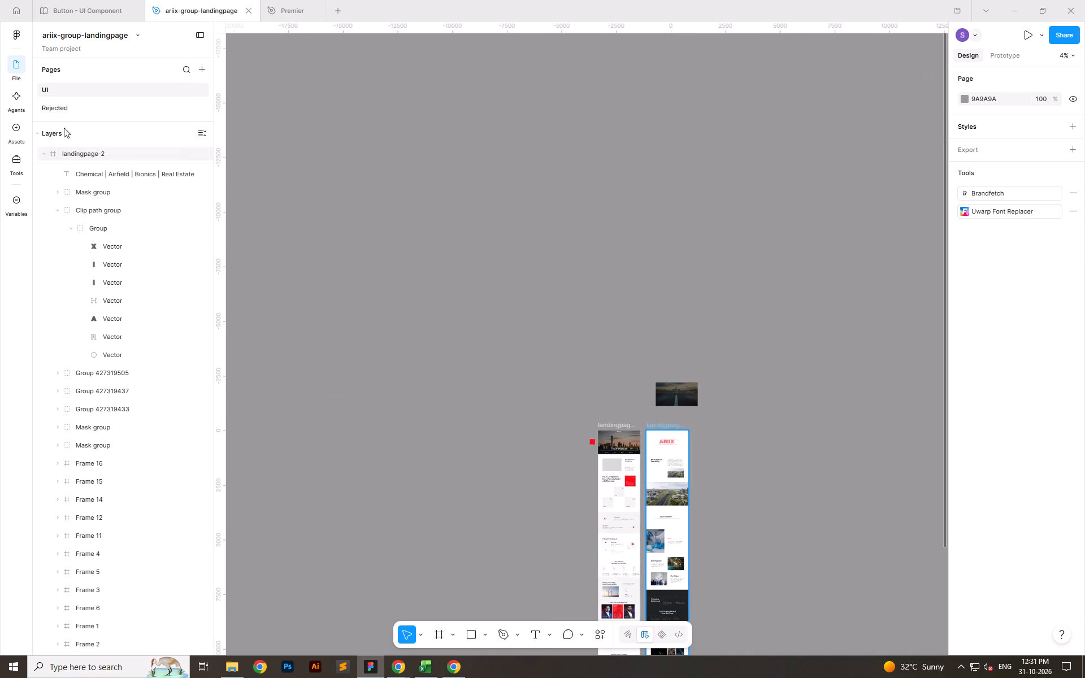
Copy the red ARIIX Airfield logo from the Rejected page and paste it into landingpage-2 on the UI page.
click(68, 108)
double_click(593, 212)
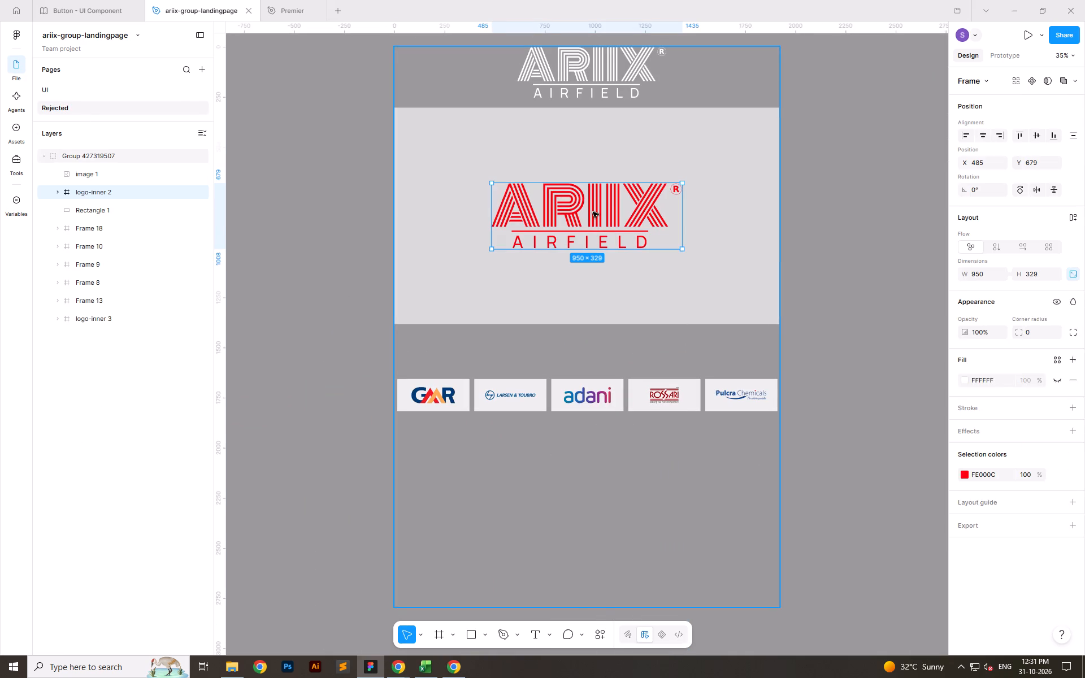
key(ctrl+c)
click(896, 257)
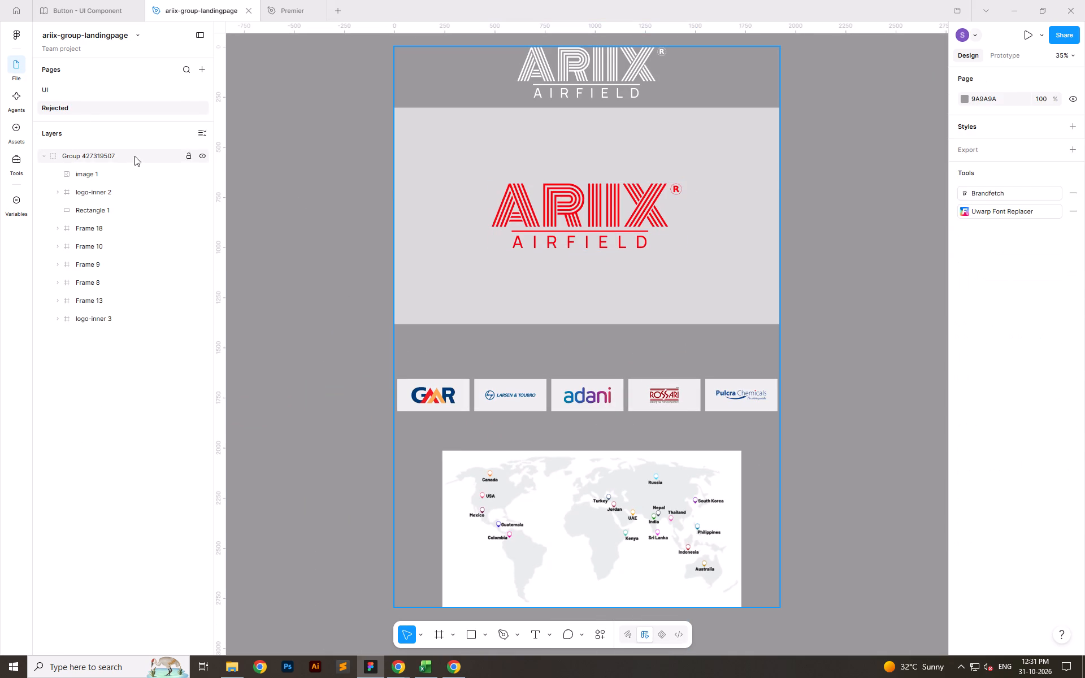
click(58, 93)
ctrl+scroll(697, 481, up, 11)
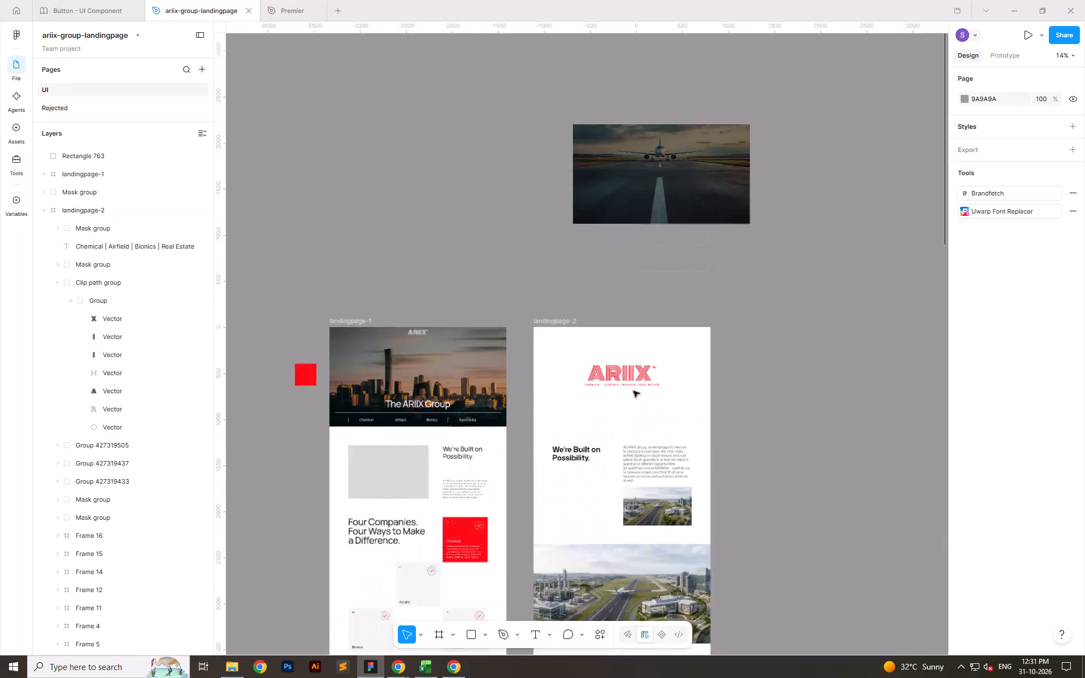
ctrl+scroll(633, 391, up, 1)
ctrl+click(549, 306)
key(ctrl+v)
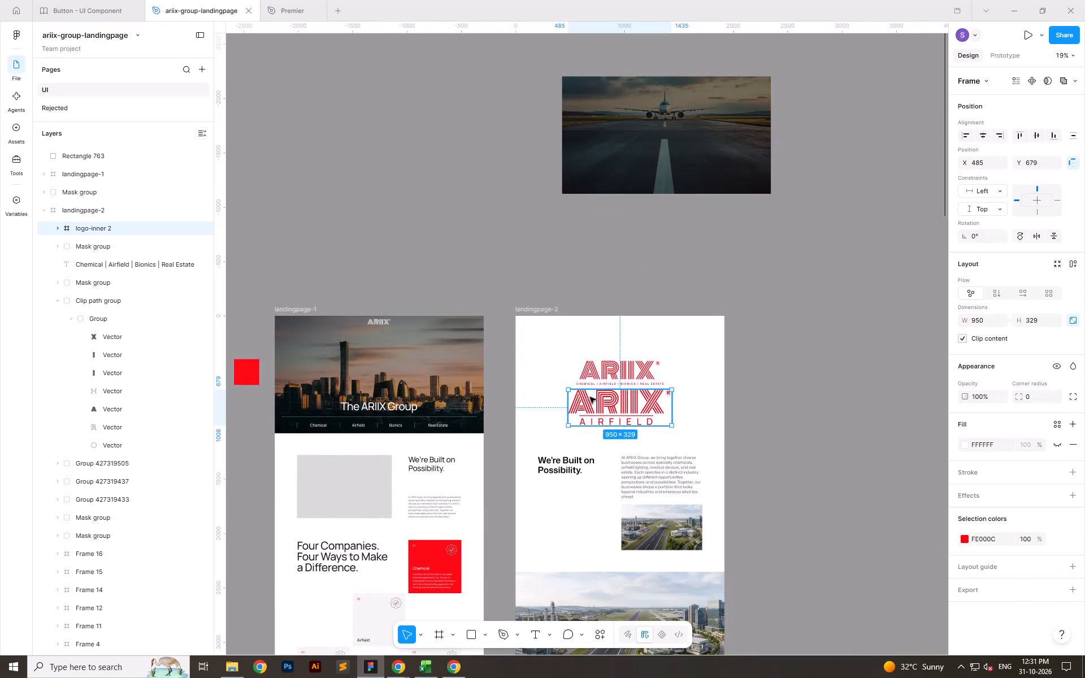
Show the layout guides, move the pasted logo over the old hero logo and scale it down to 744 × 257.
ctrl+scroll(604, 383, up, 7)
key(shift+g)
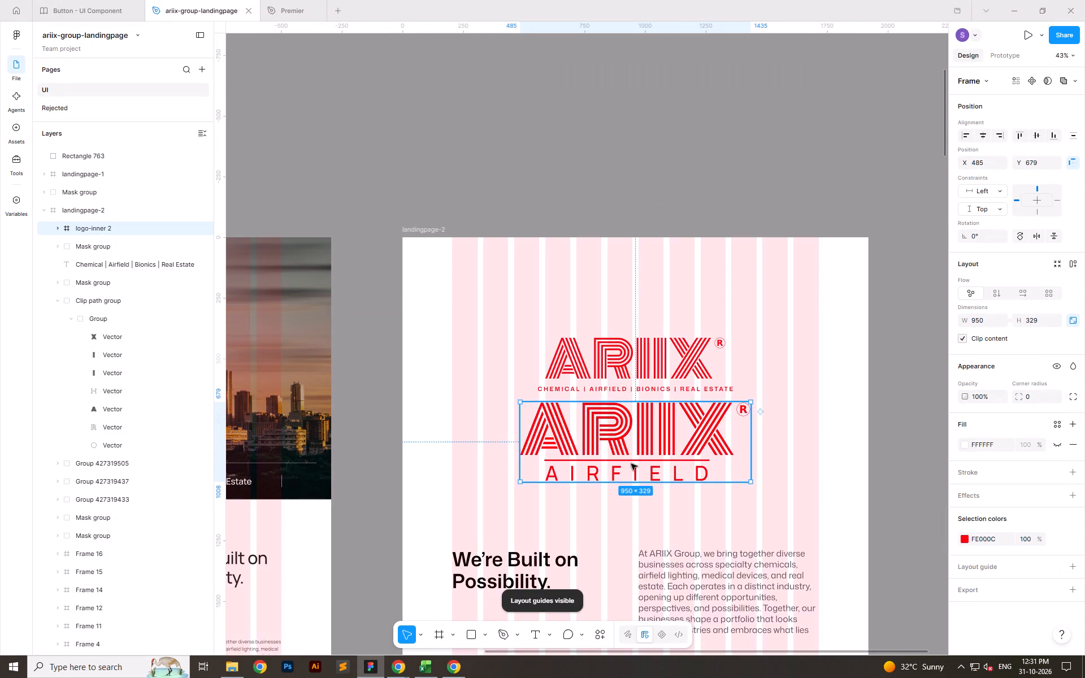
ctrl+scroll(629, 466, up, 5)
shift+drag(636, 447, 630, 294)
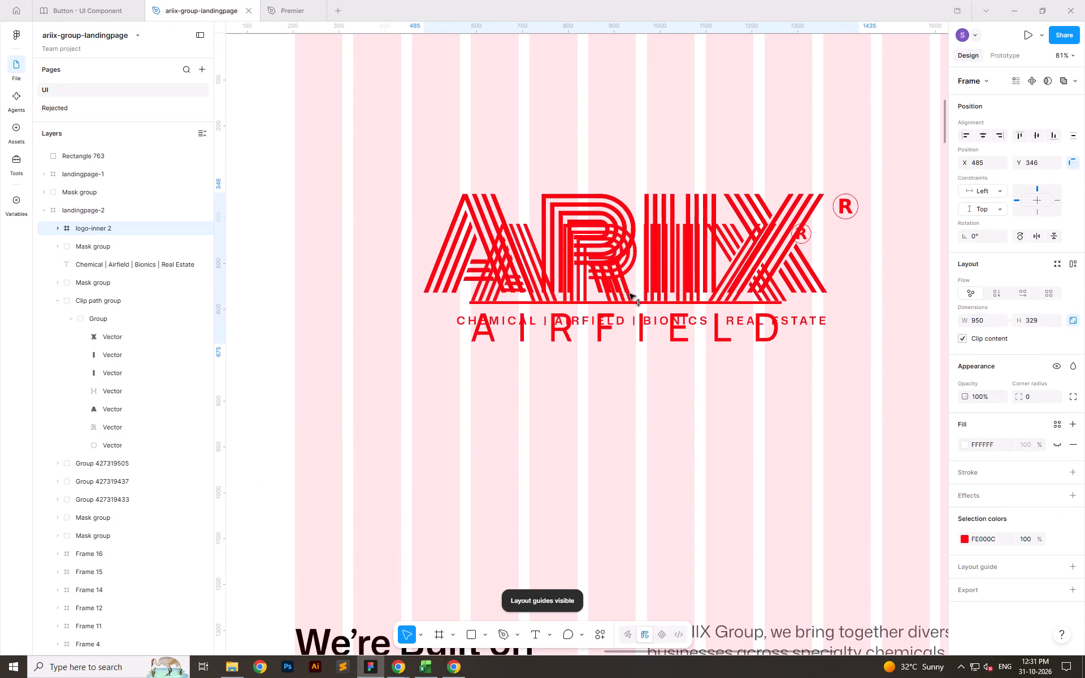
shift+drag(630, 294, 628, 289)
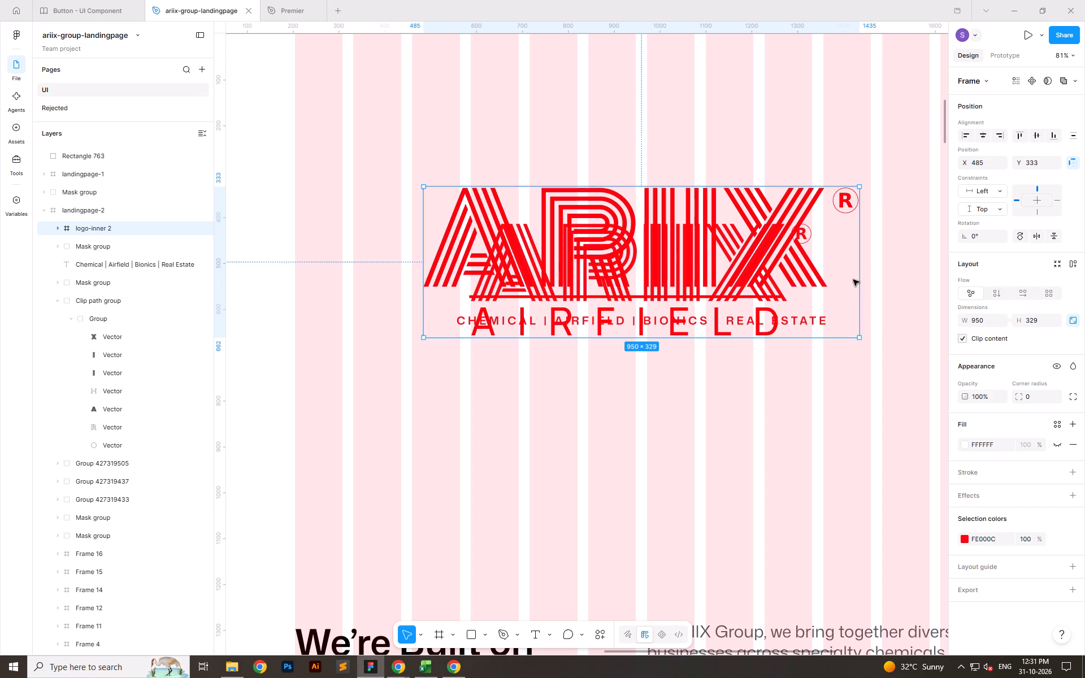
alt+shift+drag(854, 279, 830, 274)
key(ctrl+z)
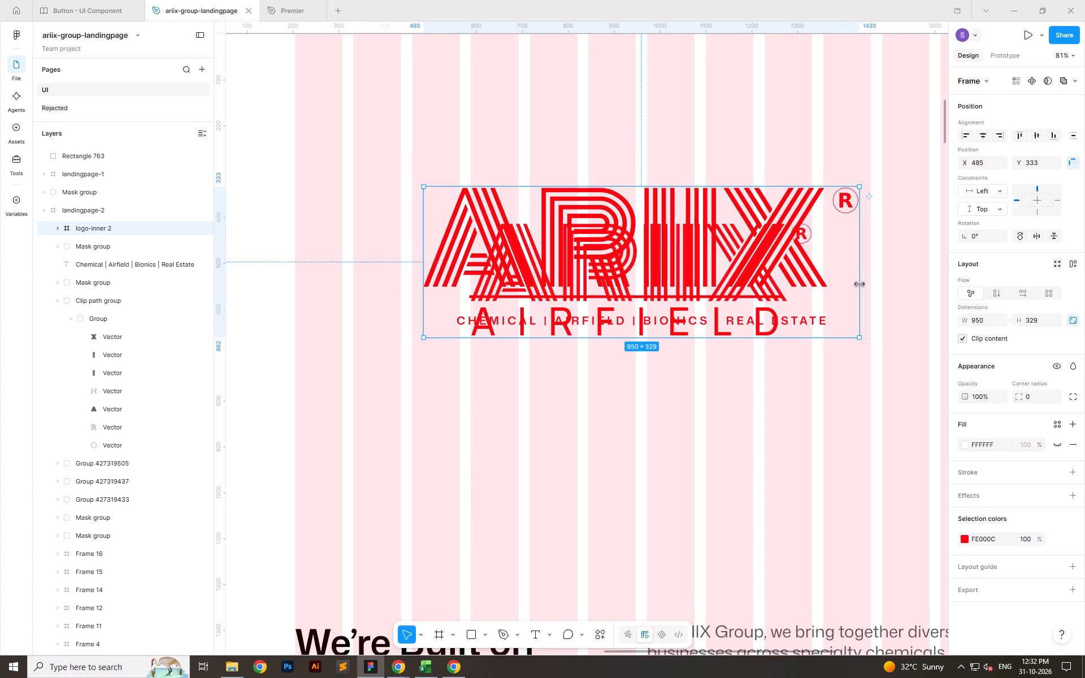
alt+shift+drag(858, 284, 813, 280)
shift+drag(680, 273, 679, 279)
Delete the hero's Chemical, Airfield, Bionics, Real Estate tagline and the old ARIIX logo, moving the new logo clear of them.
click(824, 322)
key(Delete)
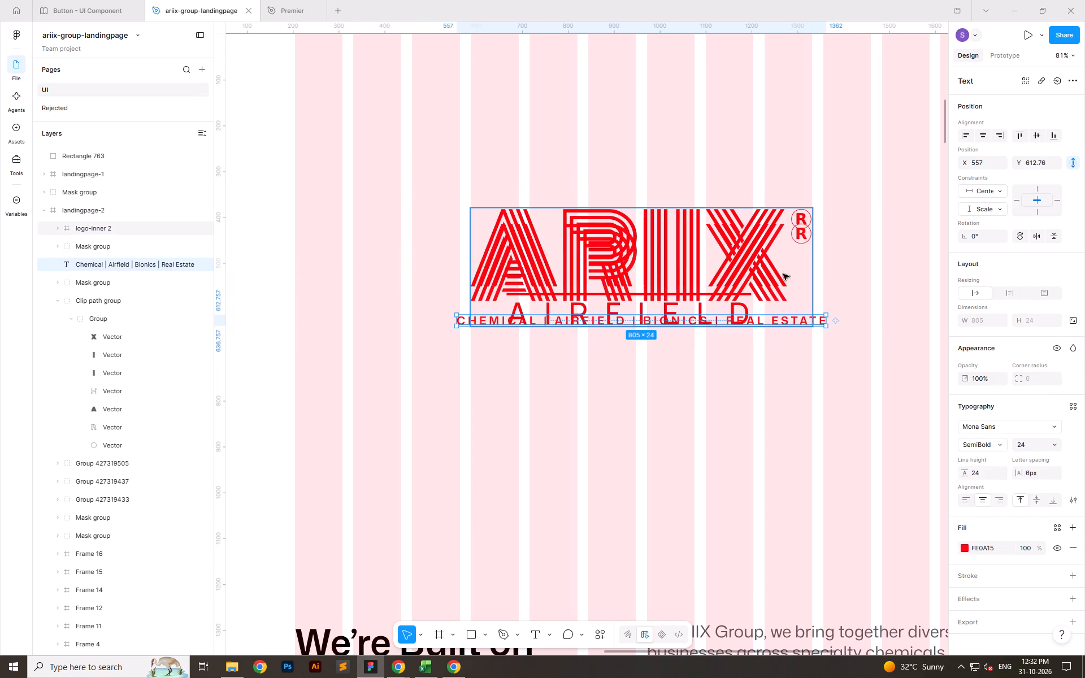
click(698, 279)
drag(670, 262, 669, 297)
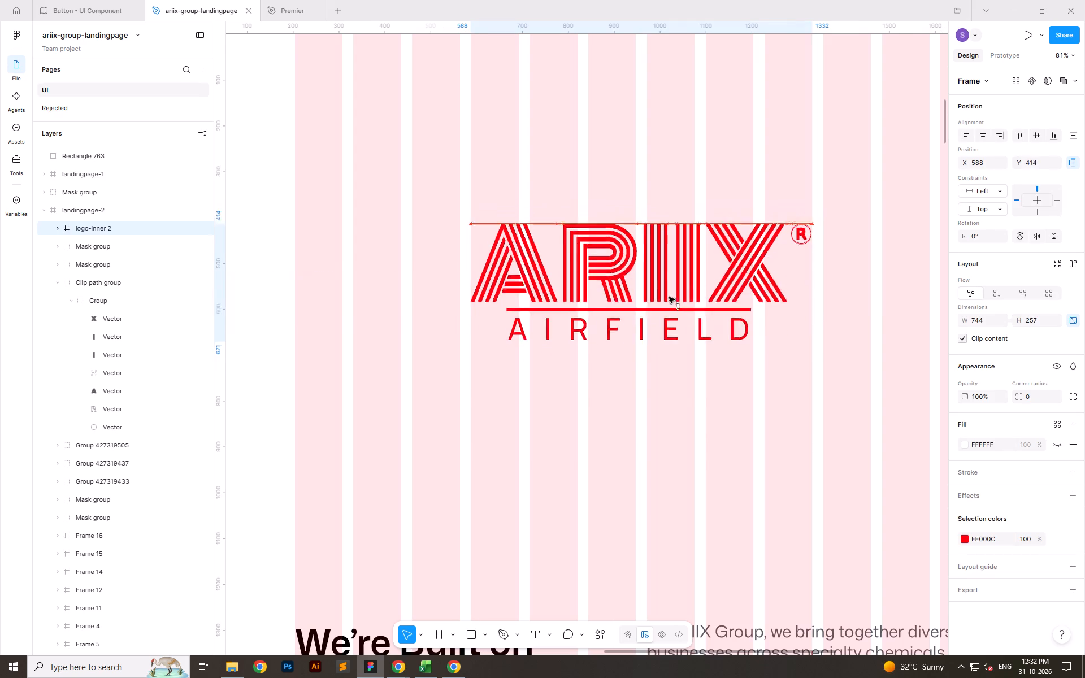
drag(669, 297, 665, 399)
click(661, 277)
key(Delete)
Position the new ARIIX Airfield logo centred in the landingpage-2 hero at X 588, Y 400.
click(685, 380)
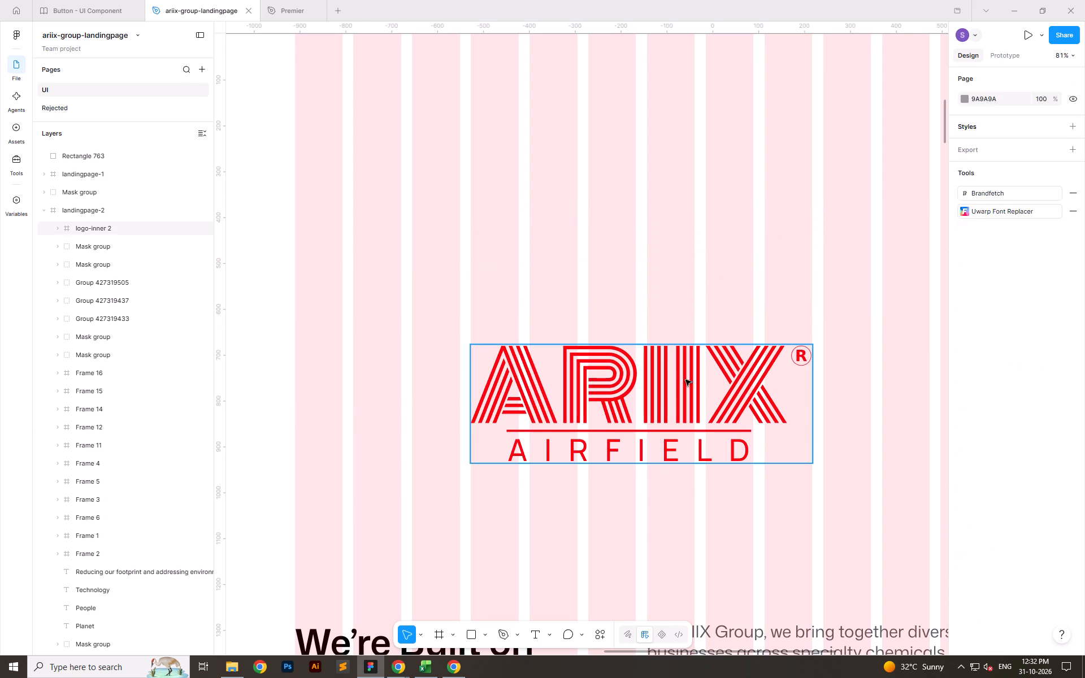
shift+drag(671, 405, 661, 263)
ctrl+scroll(665, 469, down, 11)
ctrl+scroll(657, 451, up, 3)
shift+drag(652, 382, 652, 388)
click(890, 403)
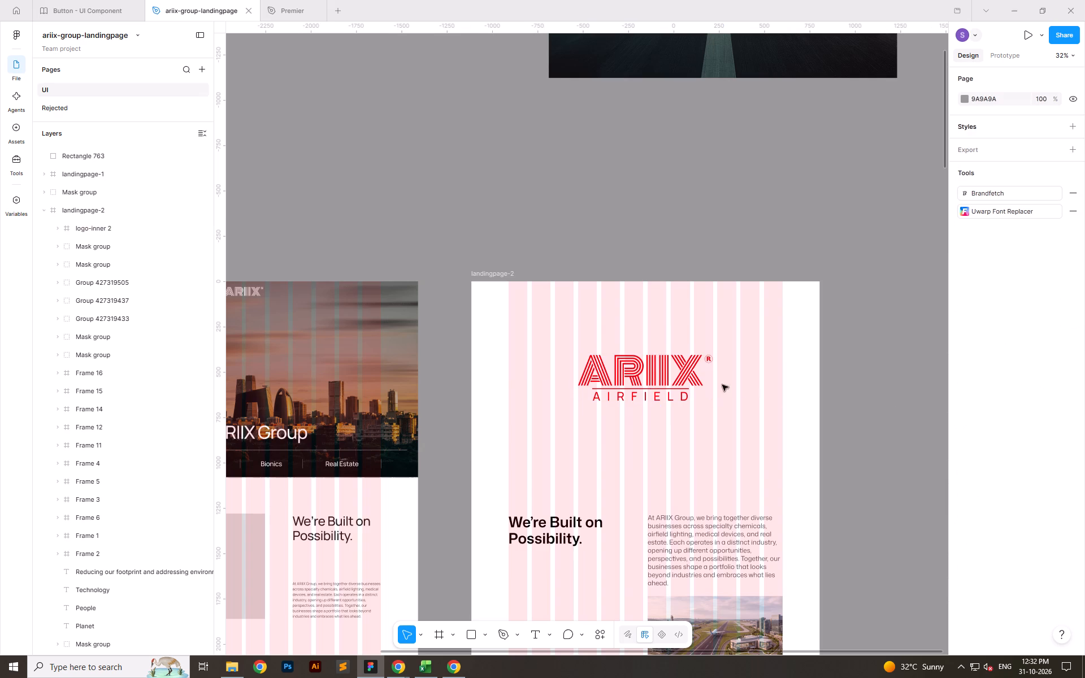
click(618, 368)
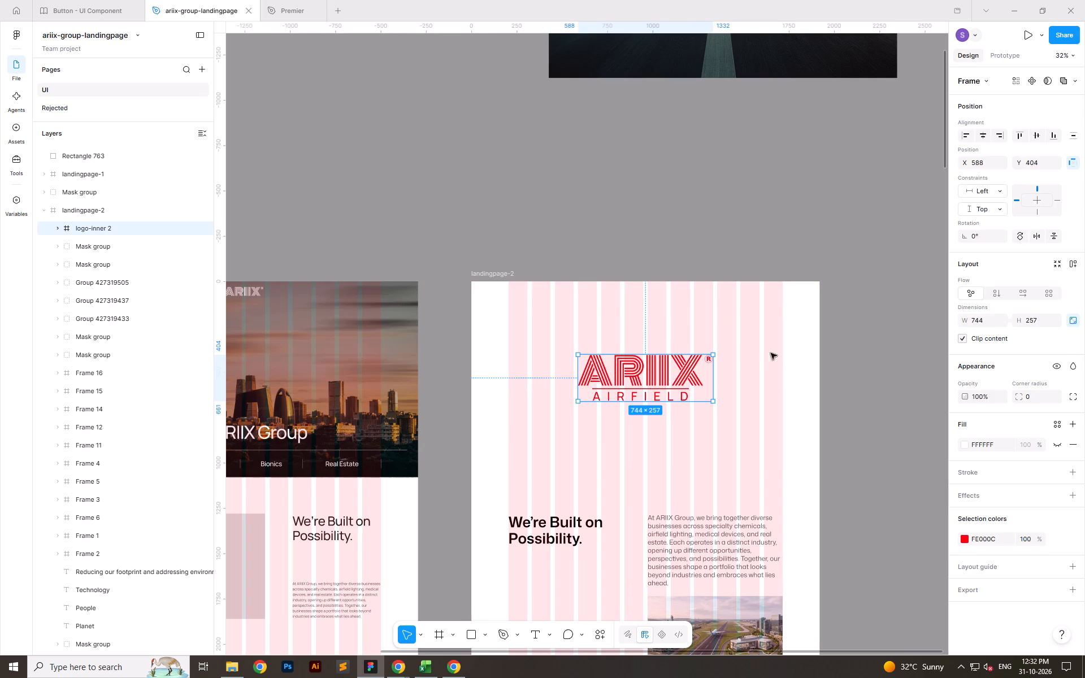
key(alt+Up)
key(alt+Up)
key(alt+Up)
key(alt+Up)
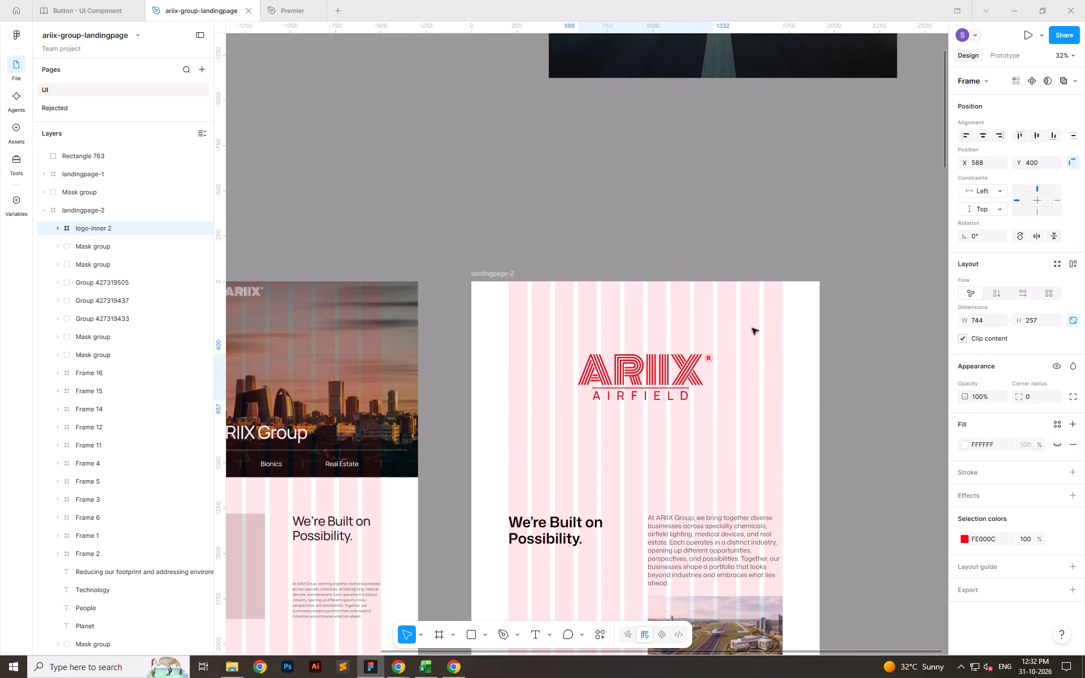
ctrl+scroll(714, 342, down, 6)
click(860, 384)
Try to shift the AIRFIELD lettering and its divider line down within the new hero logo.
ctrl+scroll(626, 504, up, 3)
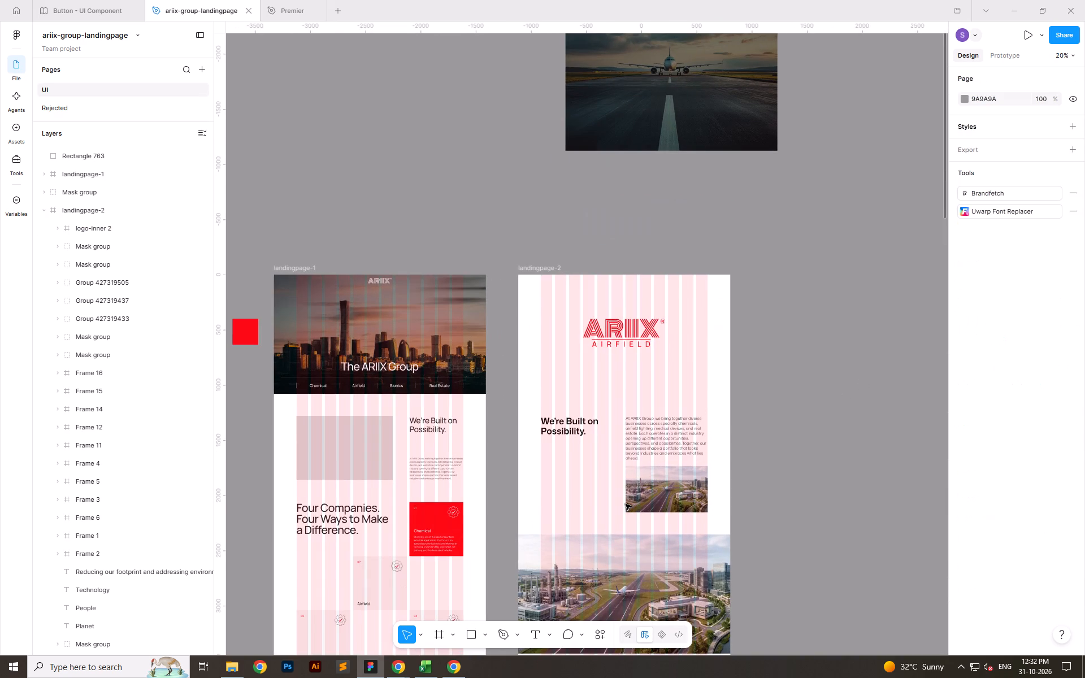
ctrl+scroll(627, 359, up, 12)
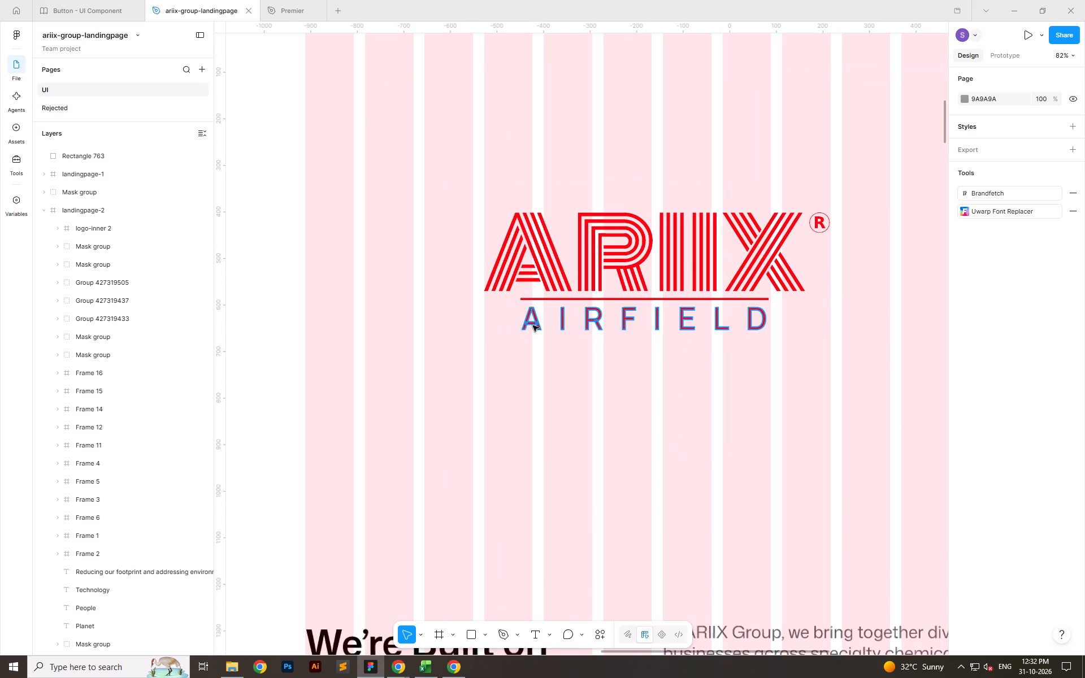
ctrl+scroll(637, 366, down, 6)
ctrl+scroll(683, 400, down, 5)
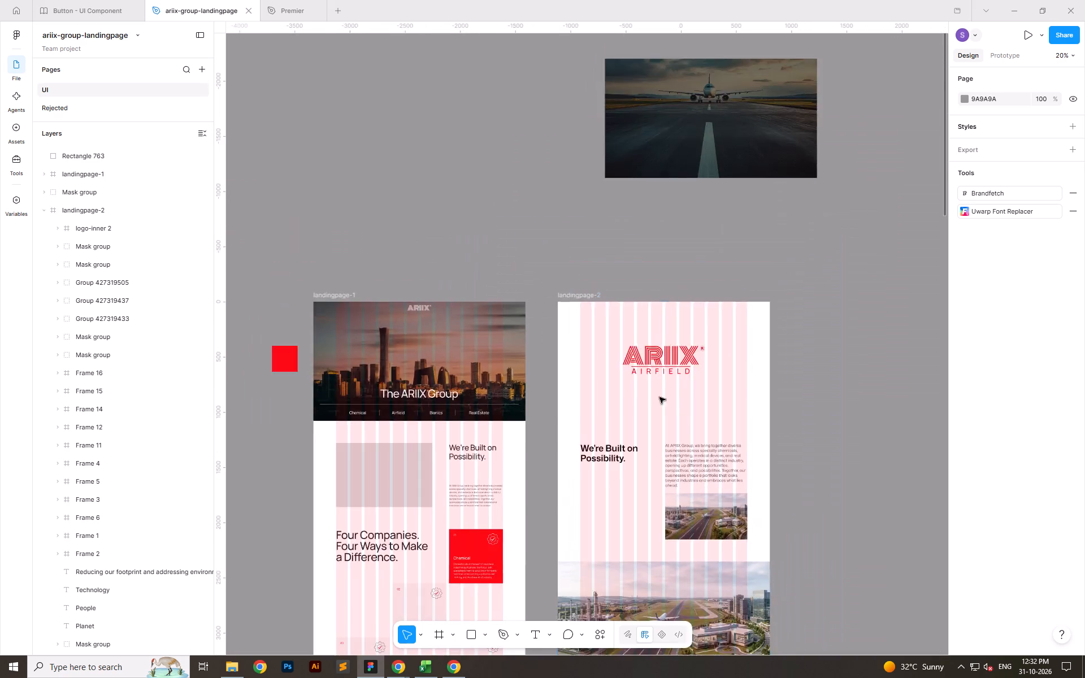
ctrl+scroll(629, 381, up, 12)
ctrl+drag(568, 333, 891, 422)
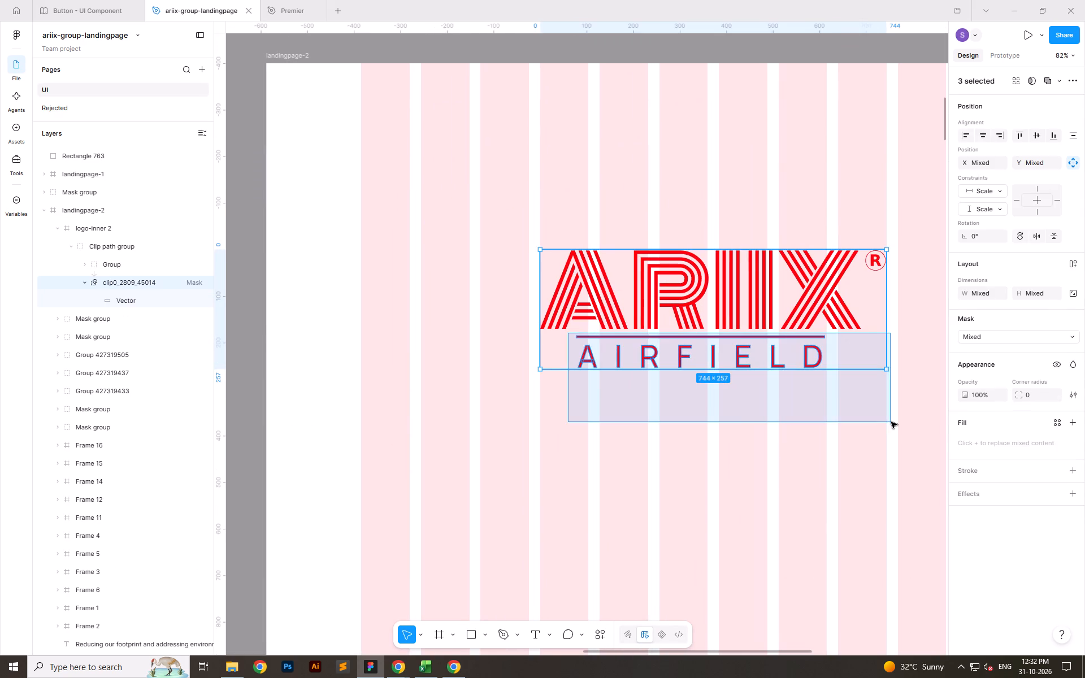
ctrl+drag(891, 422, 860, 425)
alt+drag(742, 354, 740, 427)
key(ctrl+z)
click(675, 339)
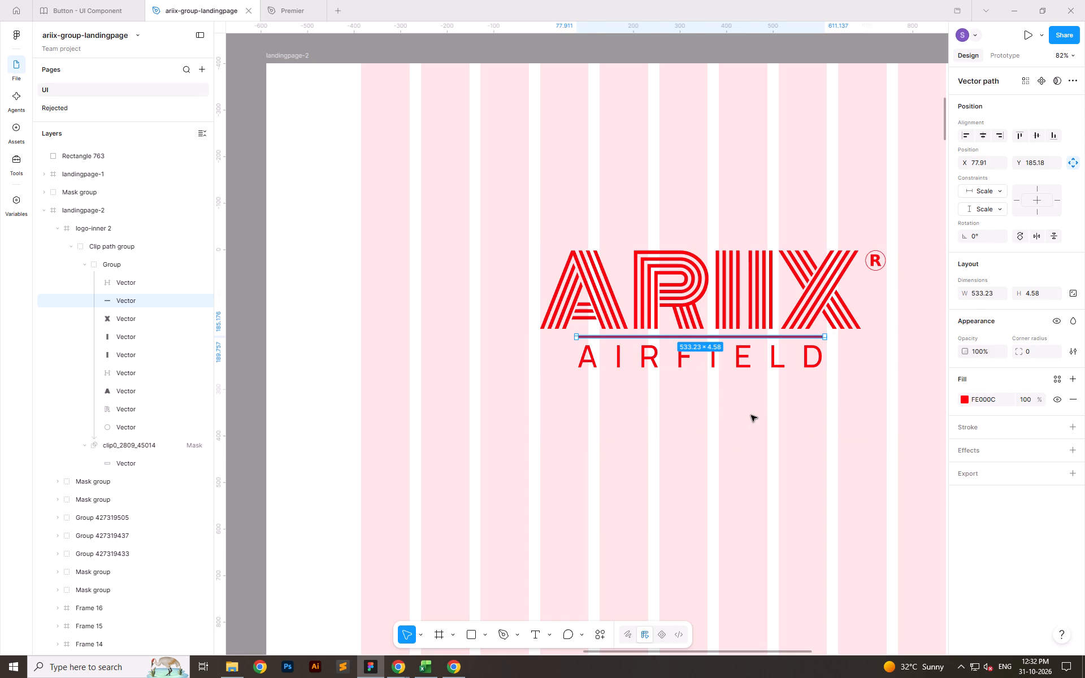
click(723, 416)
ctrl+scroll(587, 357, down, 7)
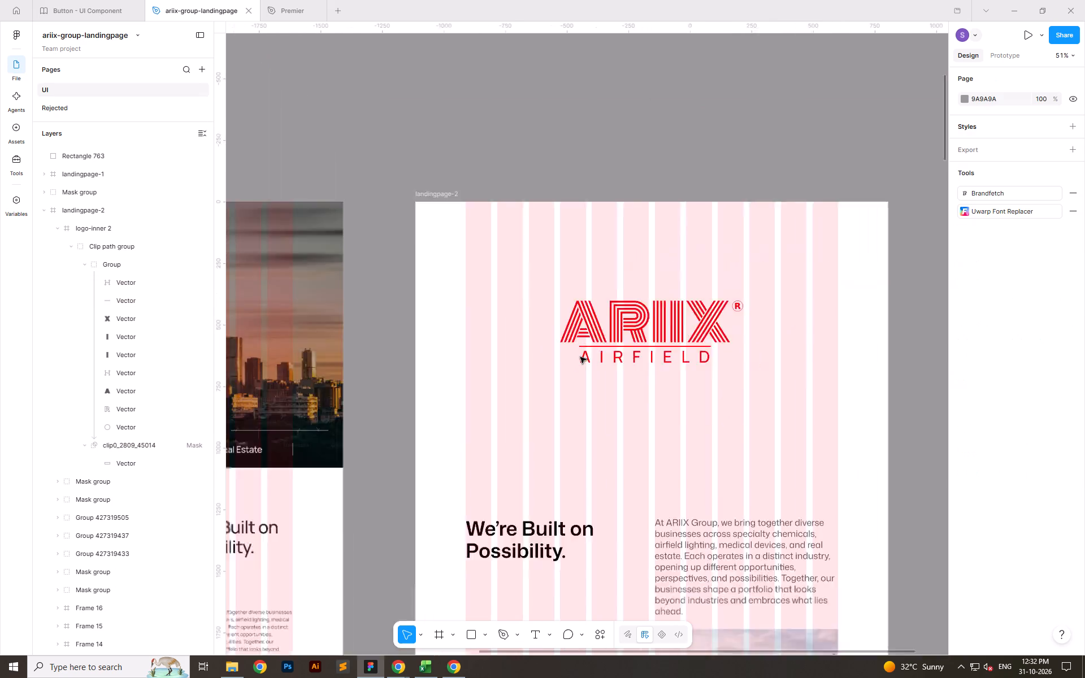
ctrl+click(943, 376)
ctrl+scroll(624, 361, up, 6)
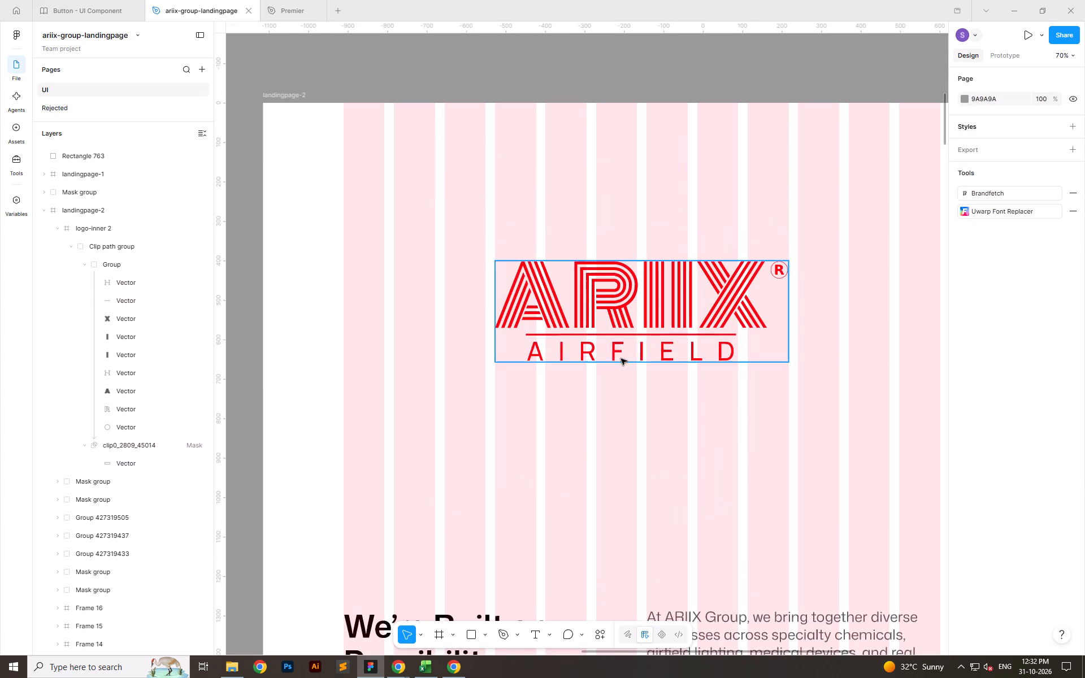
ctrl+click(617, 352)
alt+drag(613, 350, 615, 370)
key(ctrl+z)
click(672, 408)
Review both landing page layouts as a whole with the new logo hero in place.
ctrl+scroll(552, 316, down, 8)
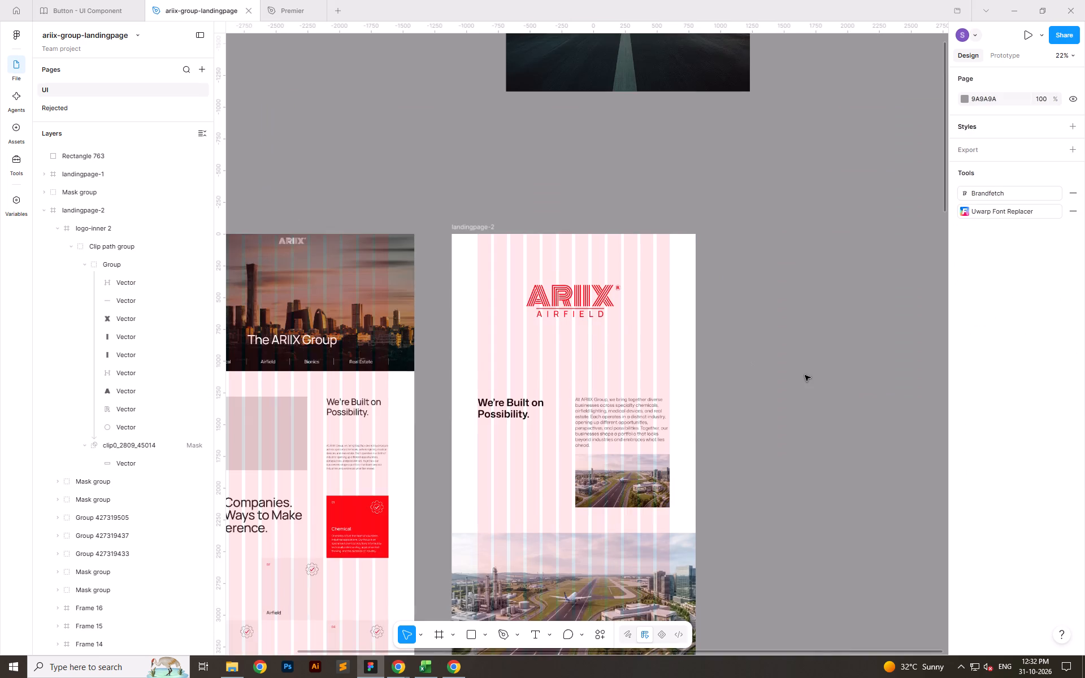
click(806, 376)
ctrl+scroll(571, 268, down, 10)
ctrl+scroll(578, 502, up, 6)
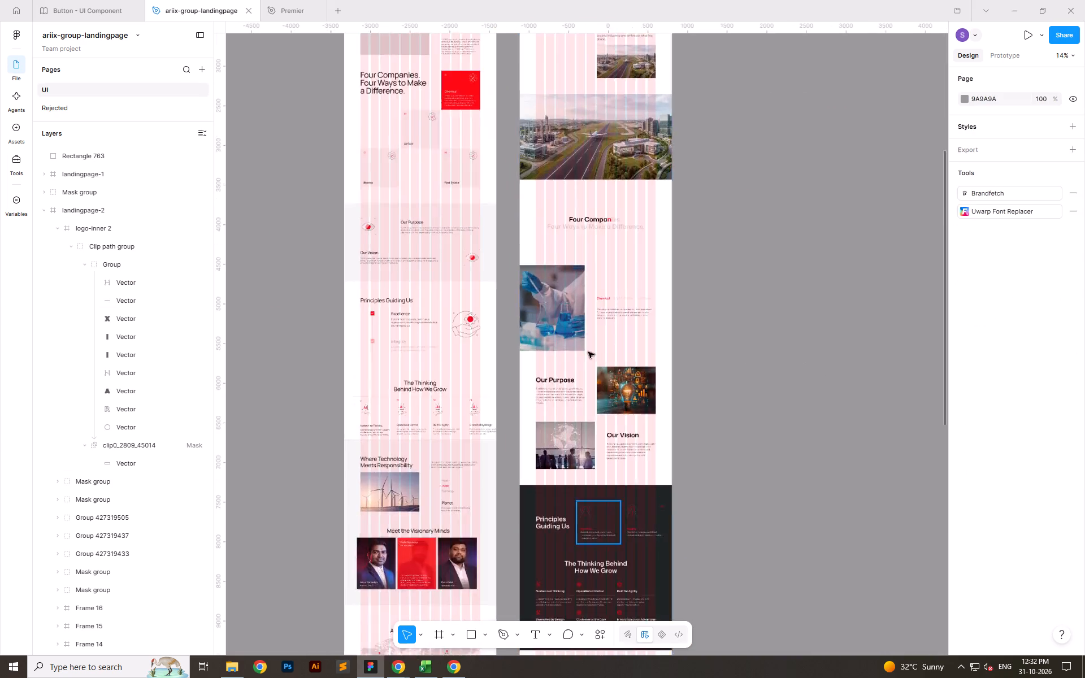
ctrl+scroll(592, 264, down, 6)
ctrl+scroll(610, 216, up, 3)
ctrl+scroll(605, 433, down, 3)
Move the airplane hero image from the UI page to the Rejected page, placing it beside the grey logo panel.
click(637, 62)
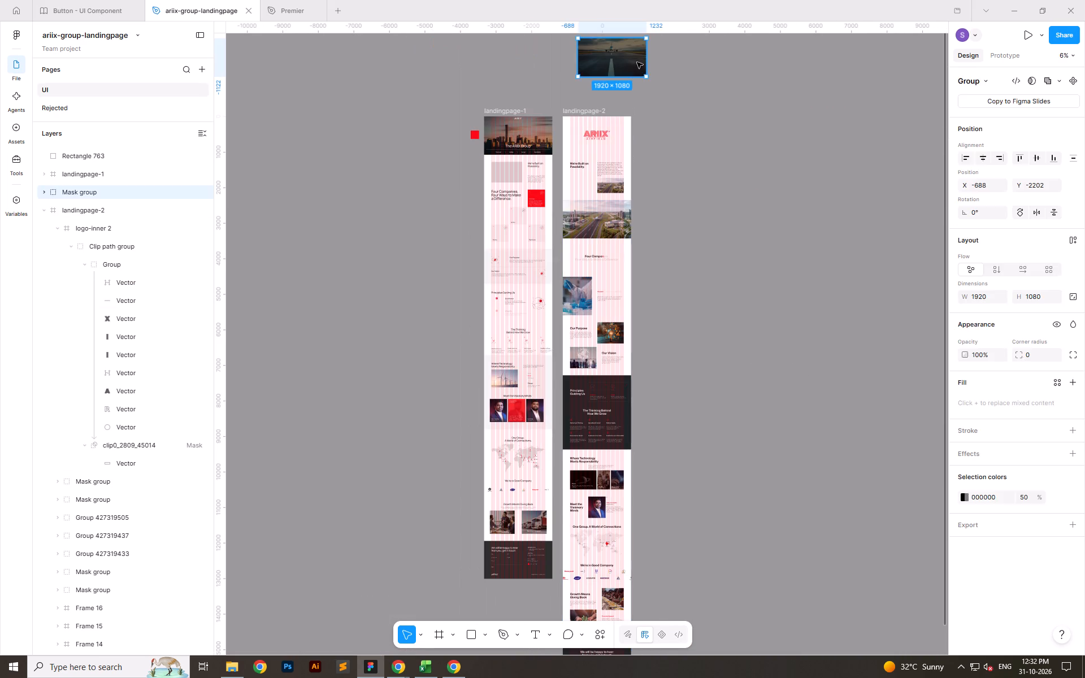
key(ctrl+x)
click(133, 107)
key(ctrl+v)
ctrl+scroll(555, 345, down, 6)
drag(523, 344, 719, 291)
click(727, 434)
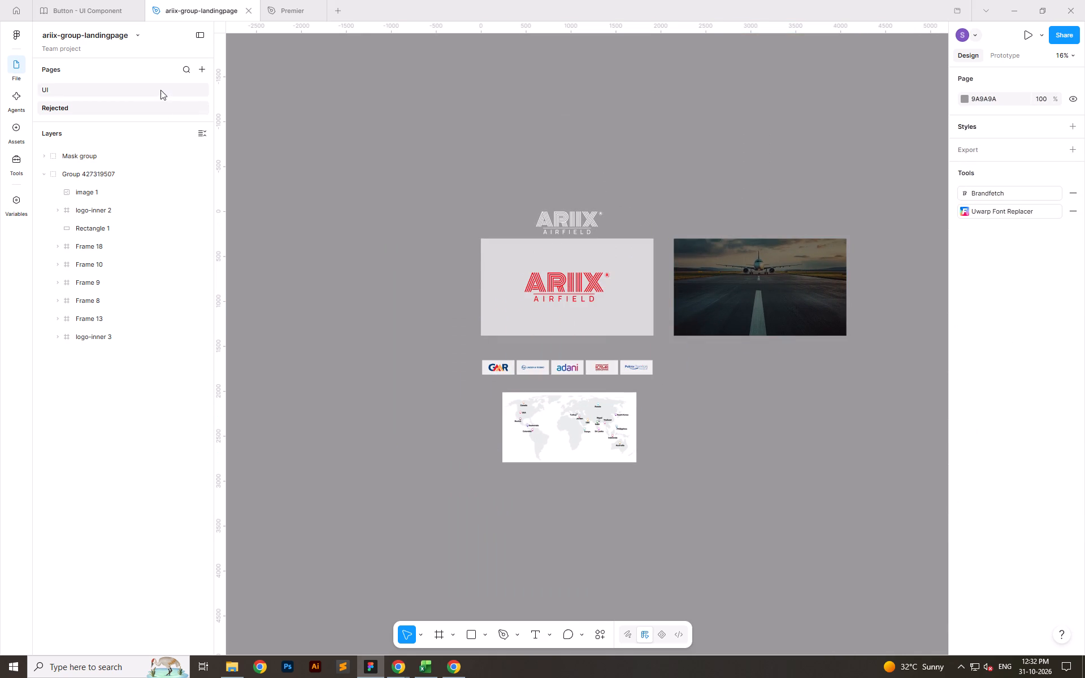
Return to the UI page and review landingpage-2's sections from We're Built on Possibility through The Thinking Behind How We Grow.
click(160, 90)
click(730, 194)
ctrl+scroll(589, 129, up, 20)
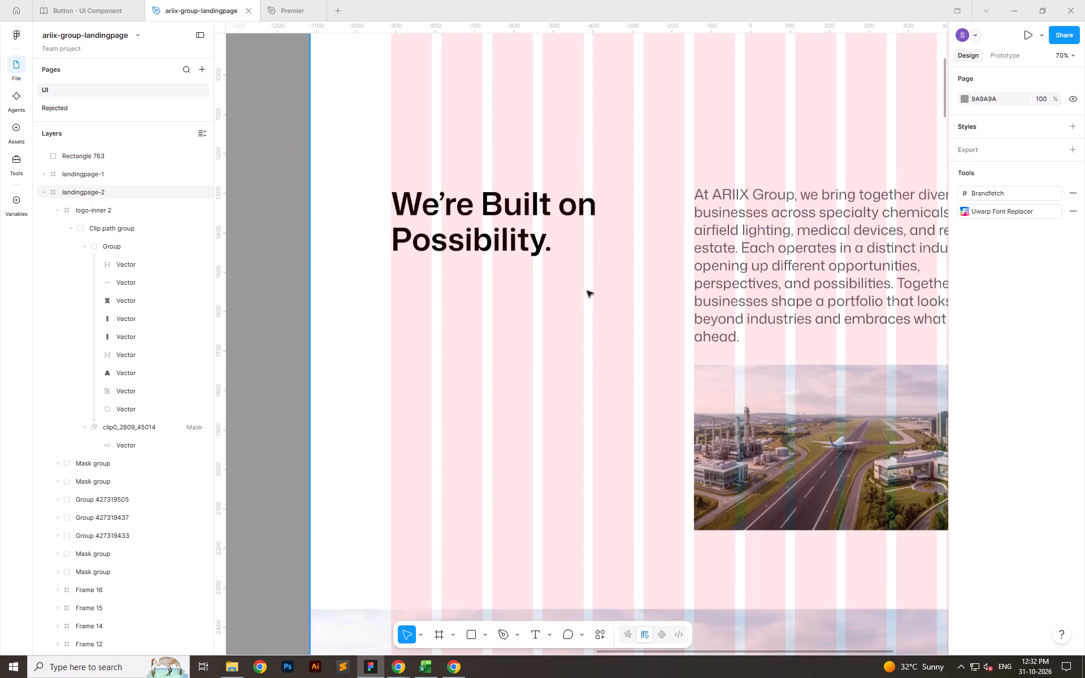
scroll(522, 253, down, 1)
ctrl+scroll(402, 226, down, 6)
ctrl+scroll(388, 233, up, 4)
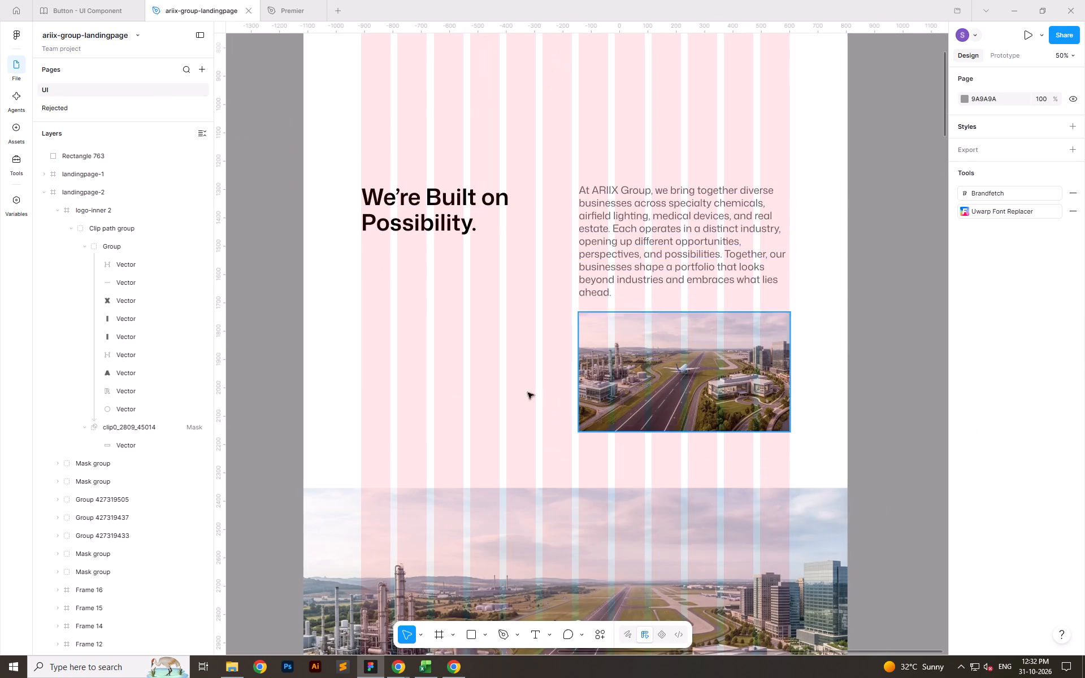
scroll(749, 220, down, 5)
scroll(638, 463, down, 6)
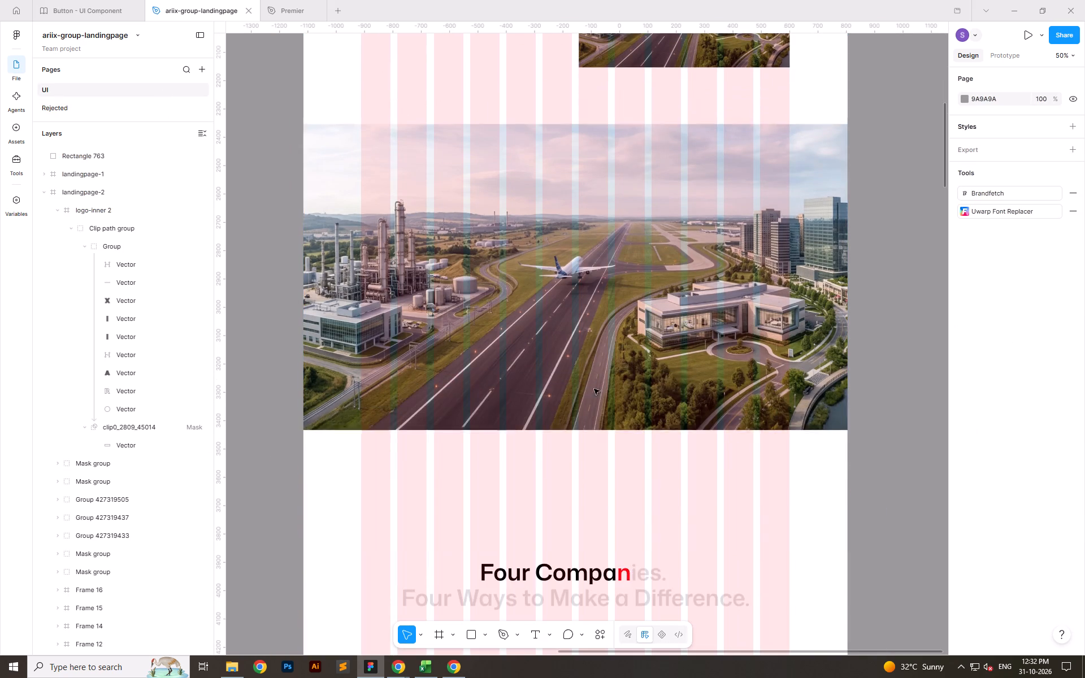
scroll(591, 325, down, 6)
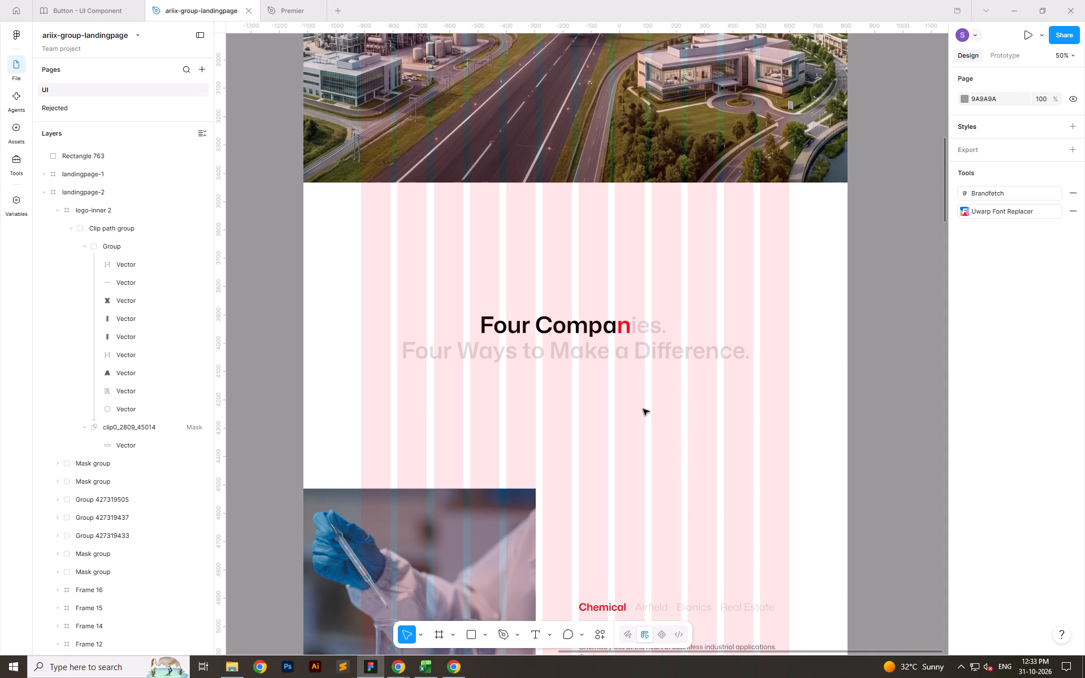
scroll(554, 349, down, 9)
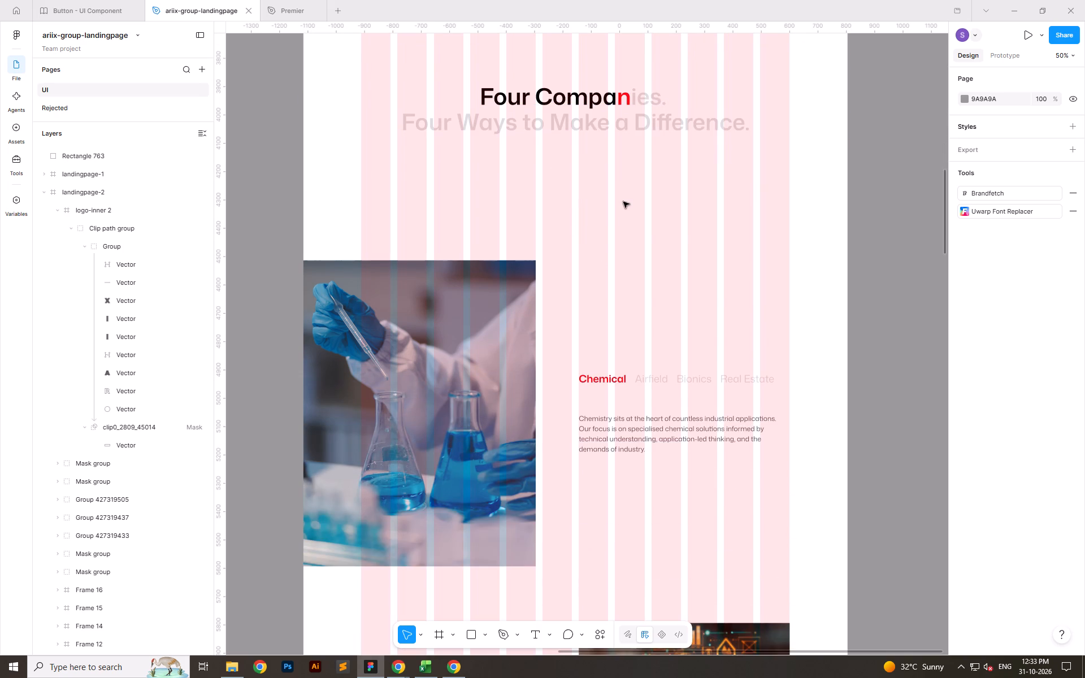
scroll(623, 202, down, 3)
scroll(620, 161, up, 5)
scroll(606, 237, up, 6)
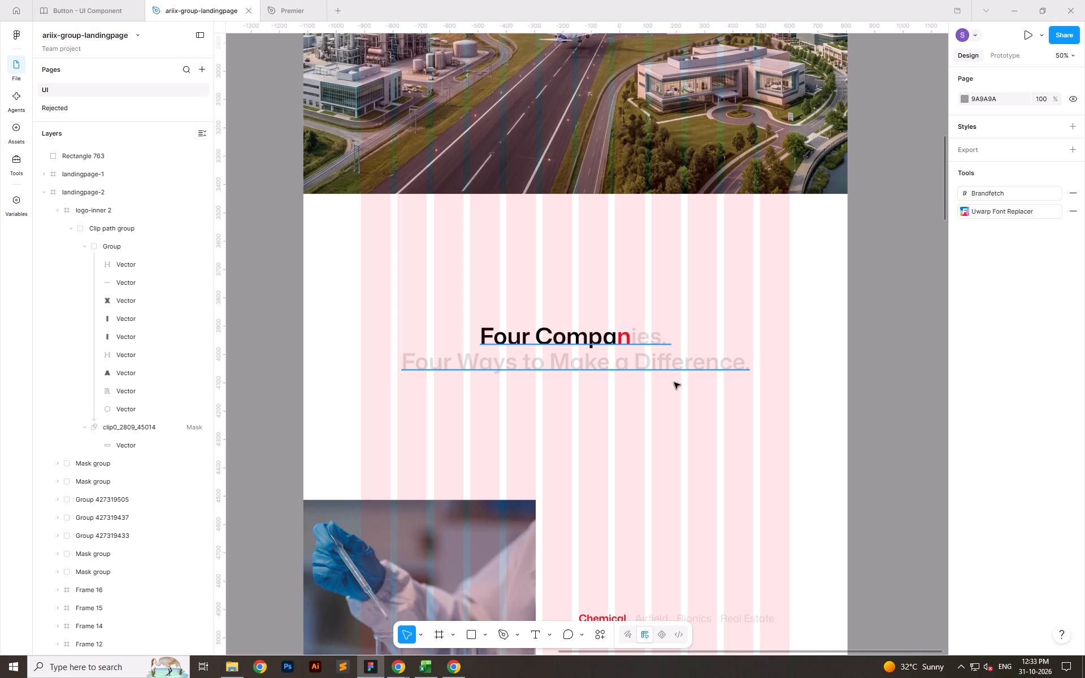
scroll(678, 397, down, 9)
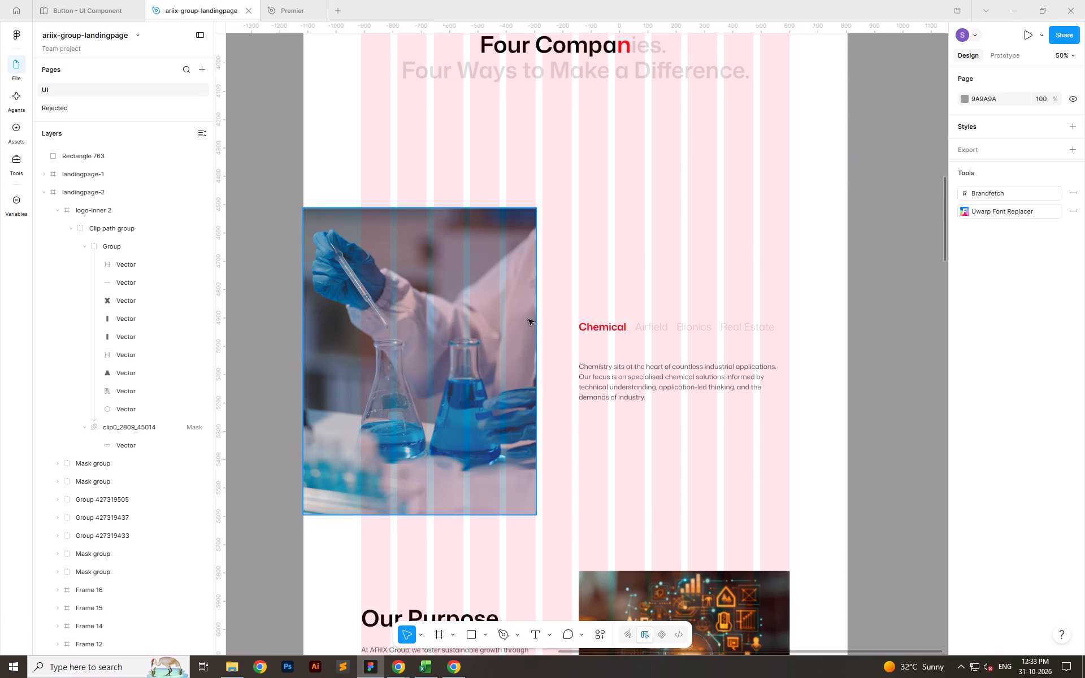
scroll(583, 316, down, 13)
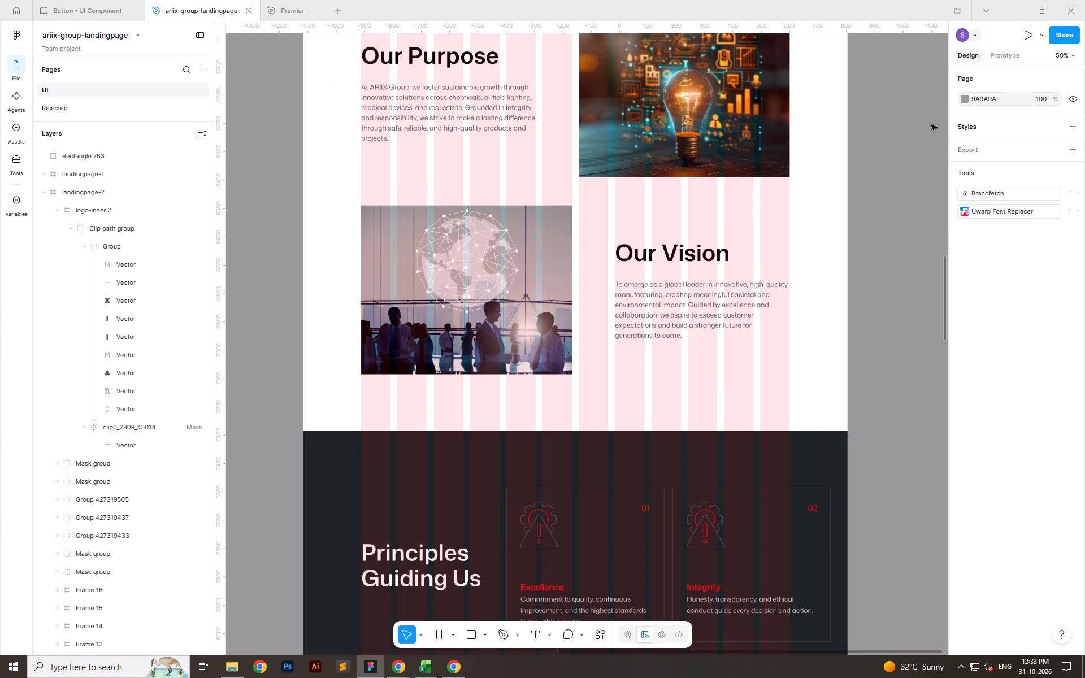
scroll(834, 227, down, 5)
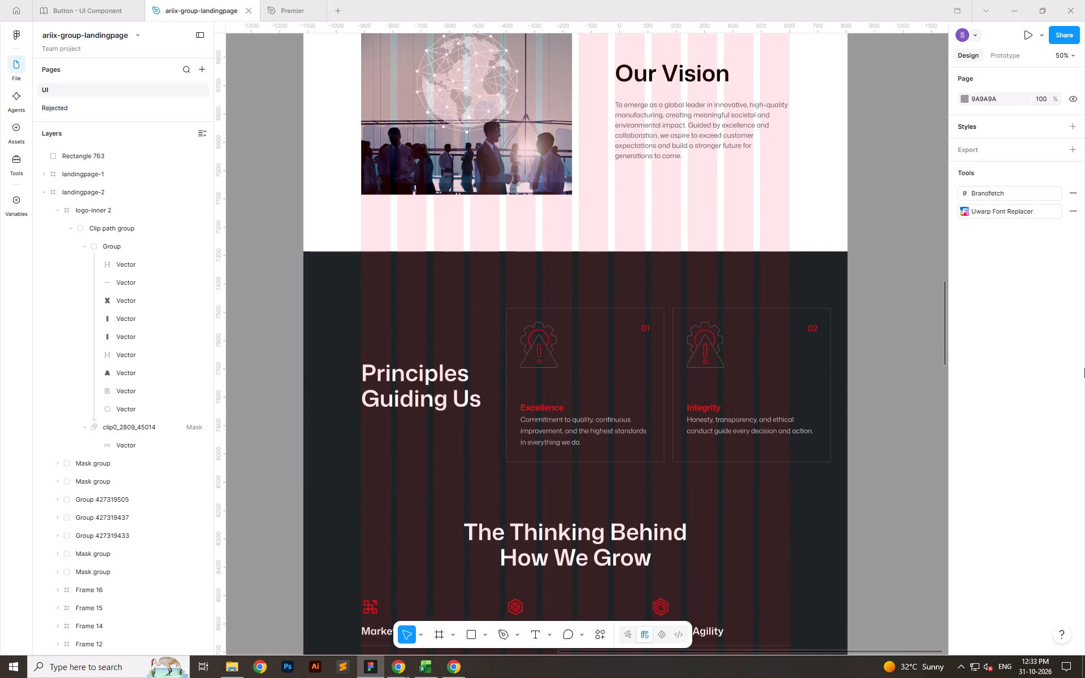
scroll(433, 323, down, 6)
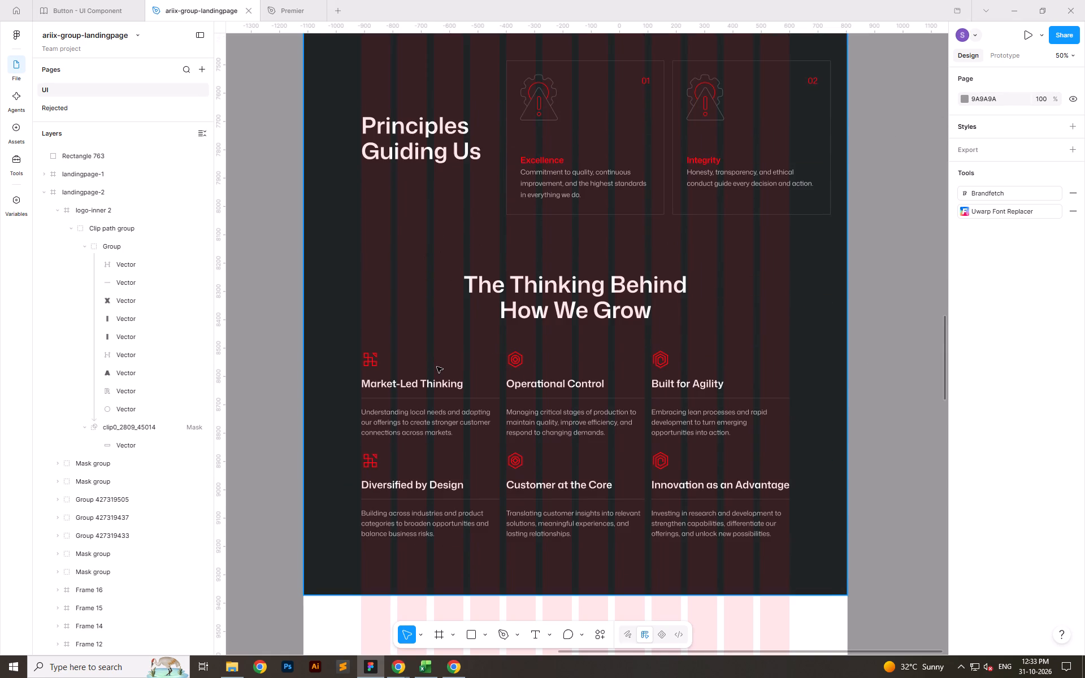
Review landingpage-2's remaining sections from Where Technology Meets Responsibility through the closing get-in-touch form.
scroll(658, 383, down, 5)
scroll(641, 288, down, 10)
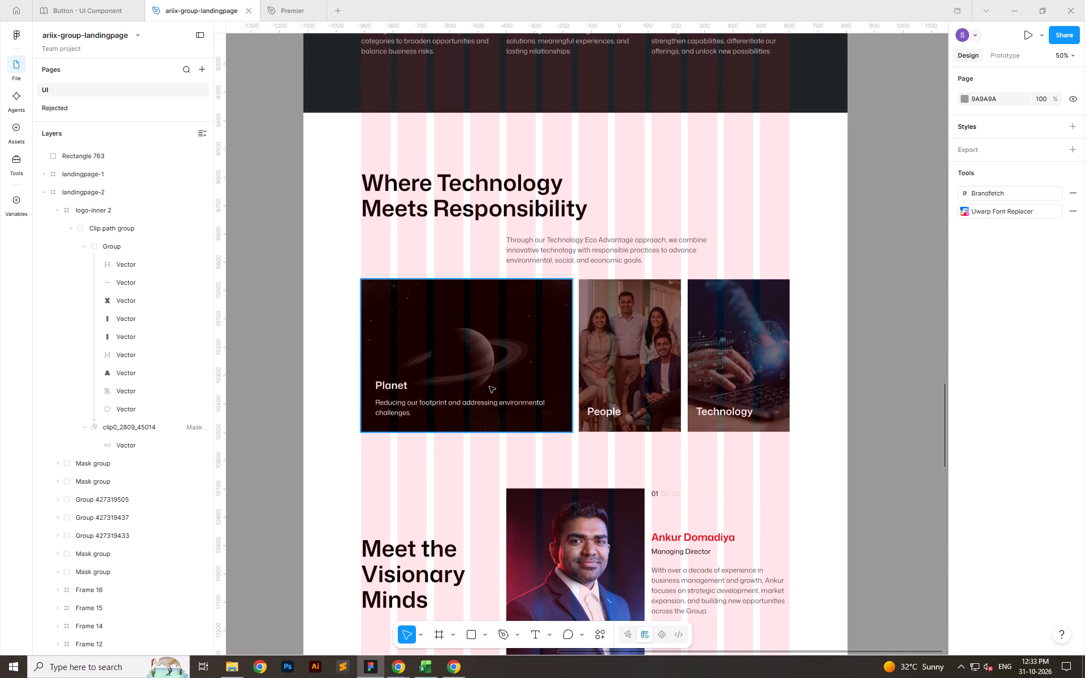
scroll(484, 331, down, 8)
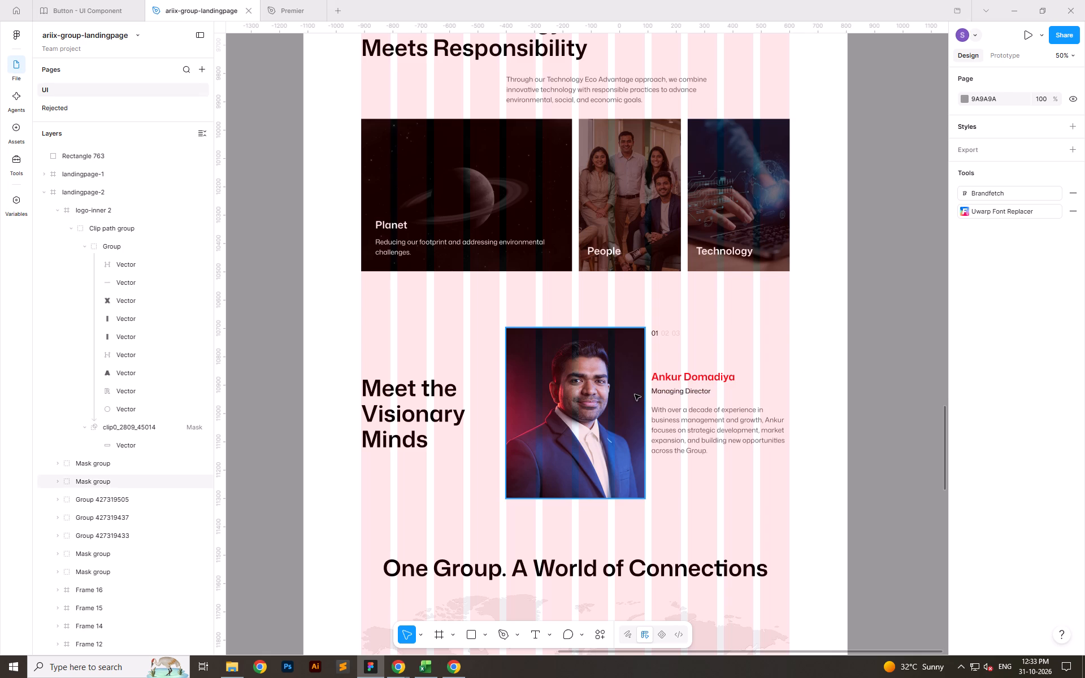
scroll(523, 192, up, 6)
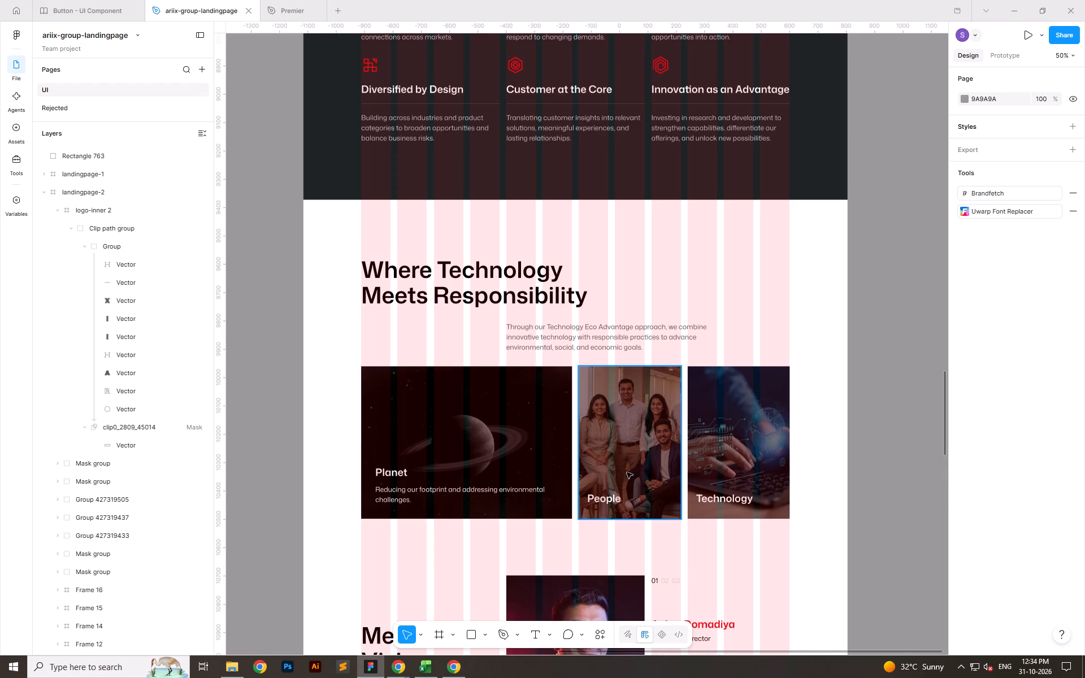
scroll(624, 472, down, 2)
scroll(679, 479, down, 5)
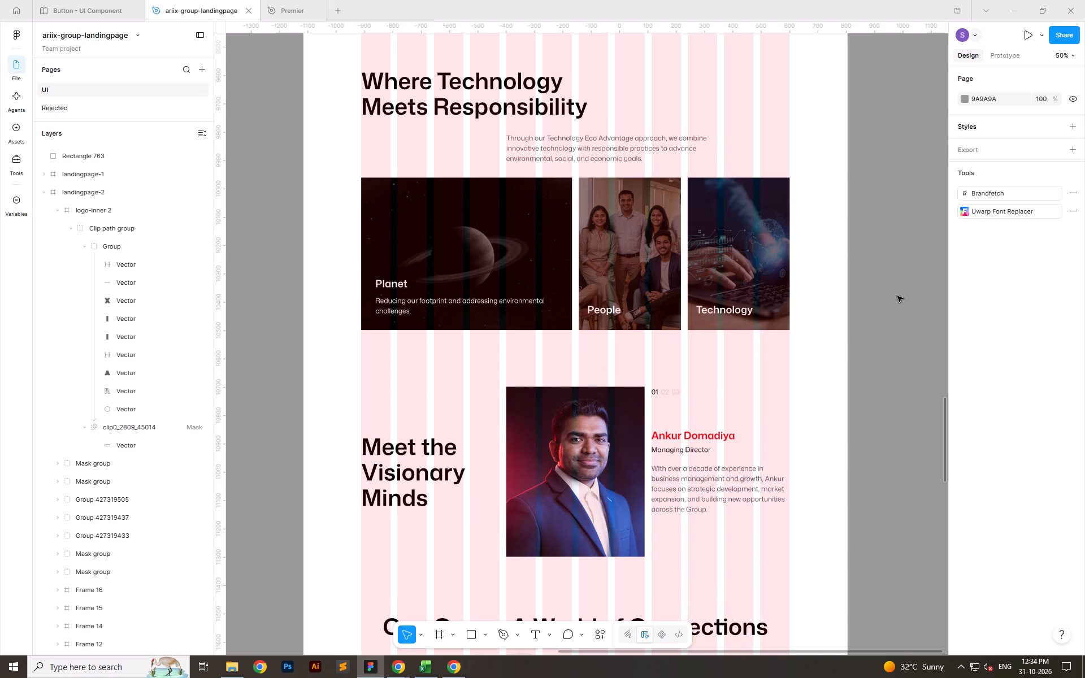
scroll(888, 332, down, 4)
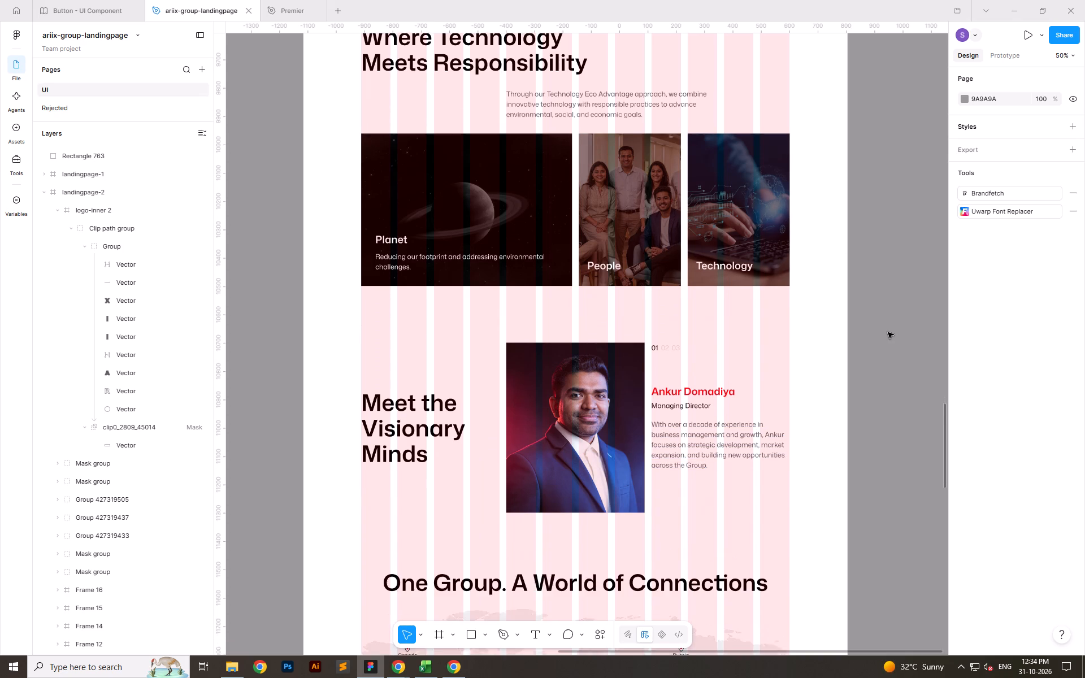
scroll(884, 320, down, 8)
scroll(517, 304, up, 2)
scroll(519, 304, down, 4)
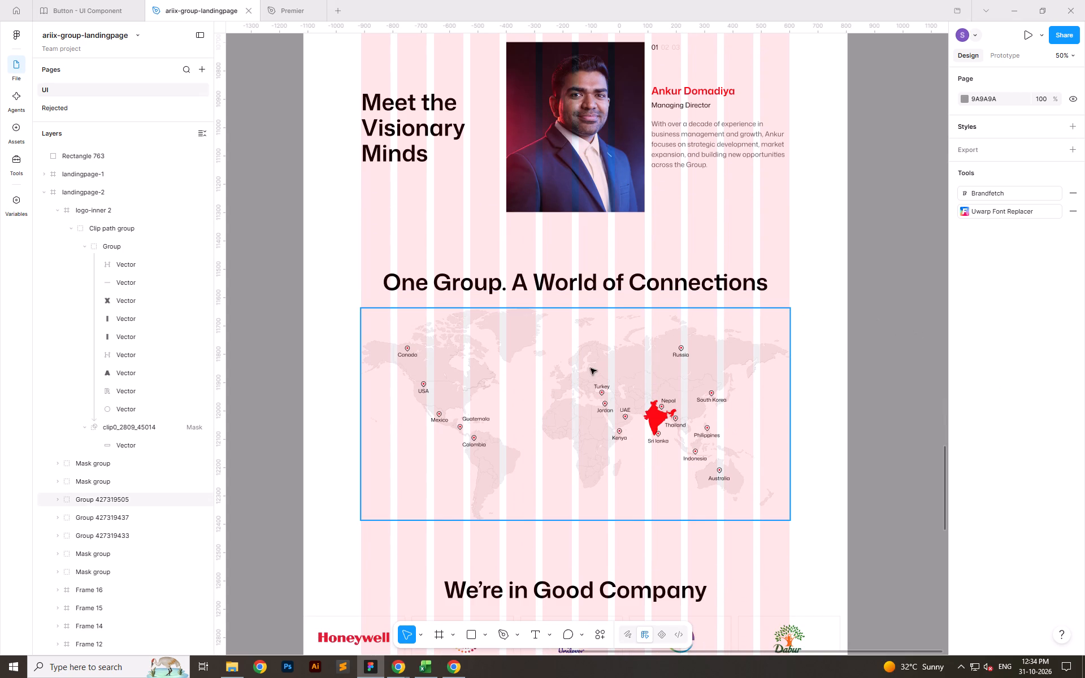
scroll(591, 367, down, 3)
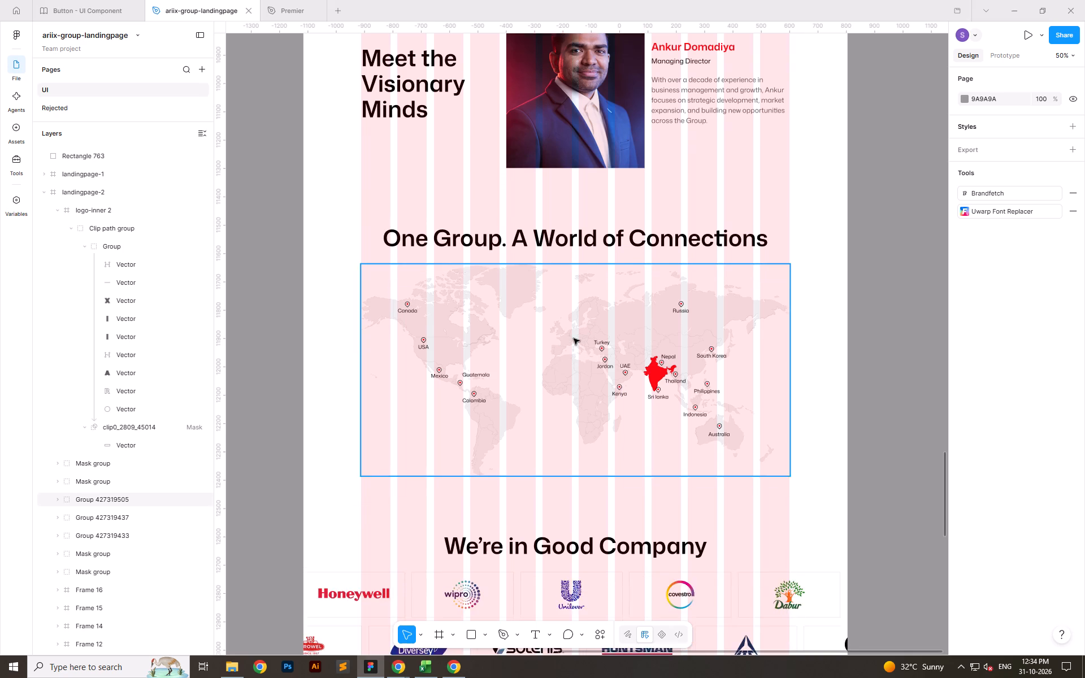
scroll(572, 333, down, 7)
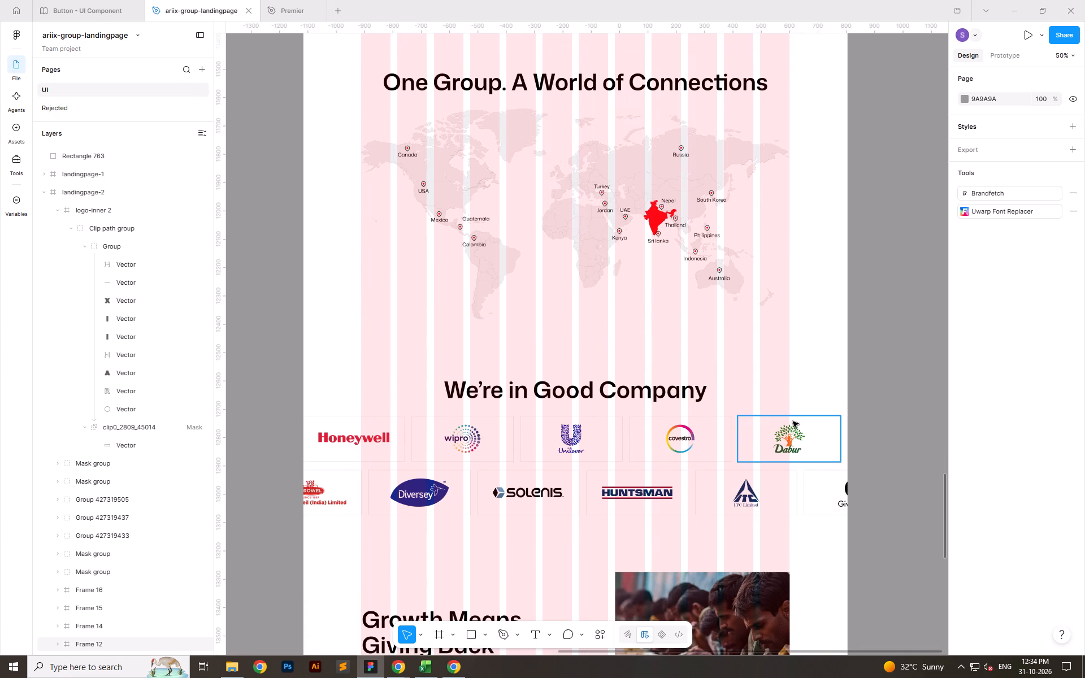
scroll(783, 396, down, 2)
scroll(776, 343, down, 5)
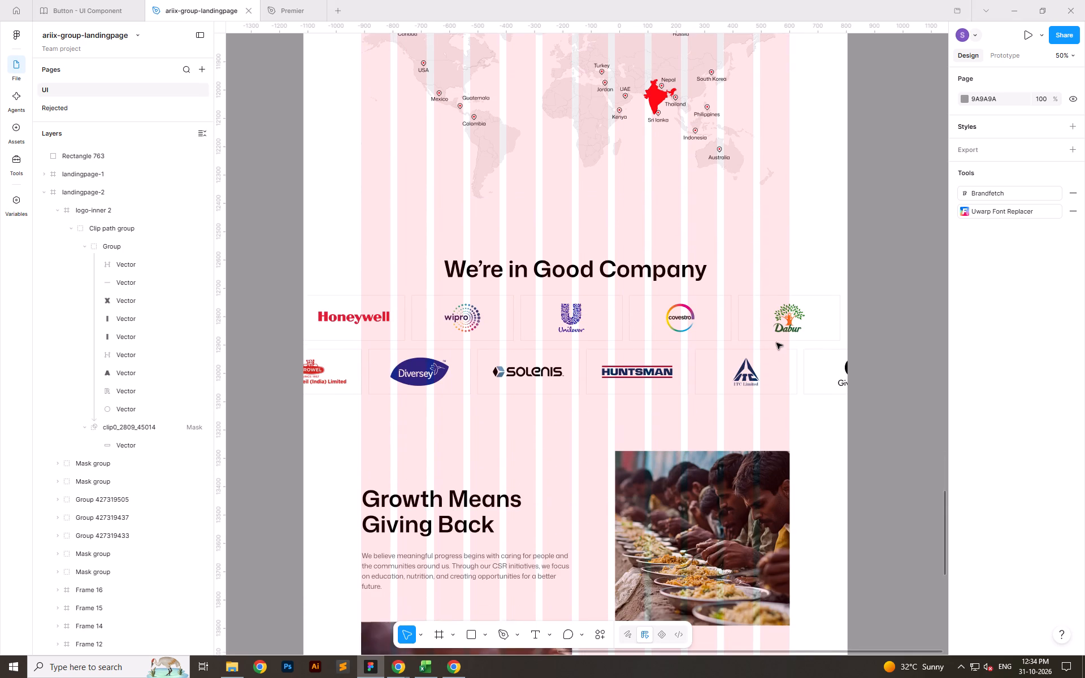
scroll(776, 343, down, 8)
scroll(705, 447, up, 1)
scroll(795, 346, down, 10)
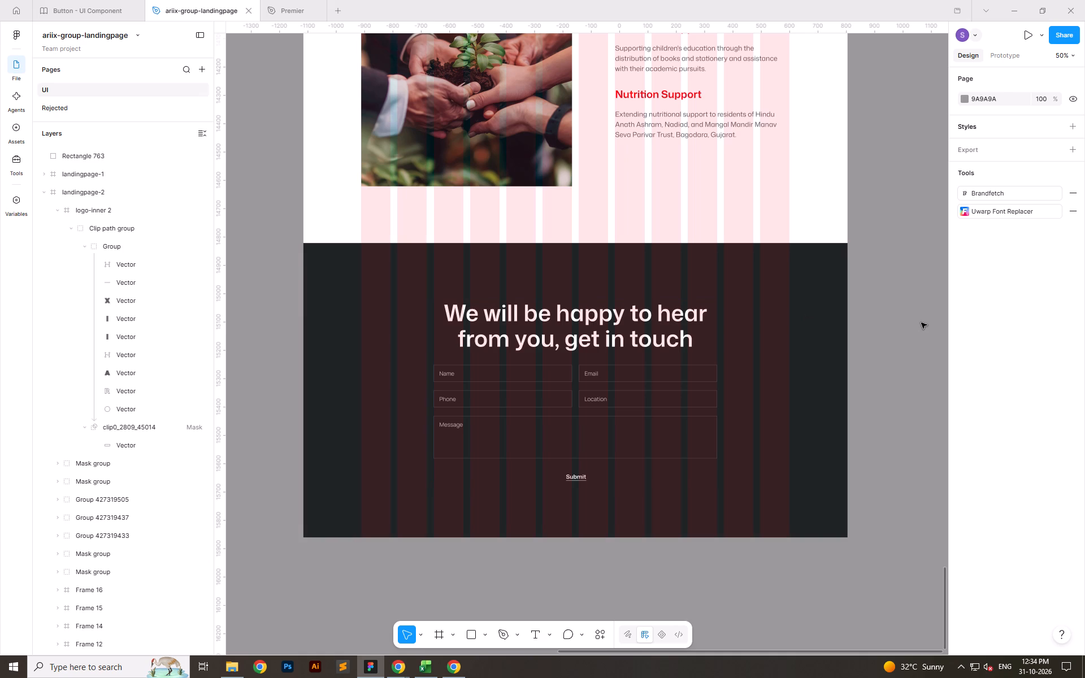
Extend the landingpage-2 frame downward below the contact section to a height of about 16323.
ctrl+click(731, 195)
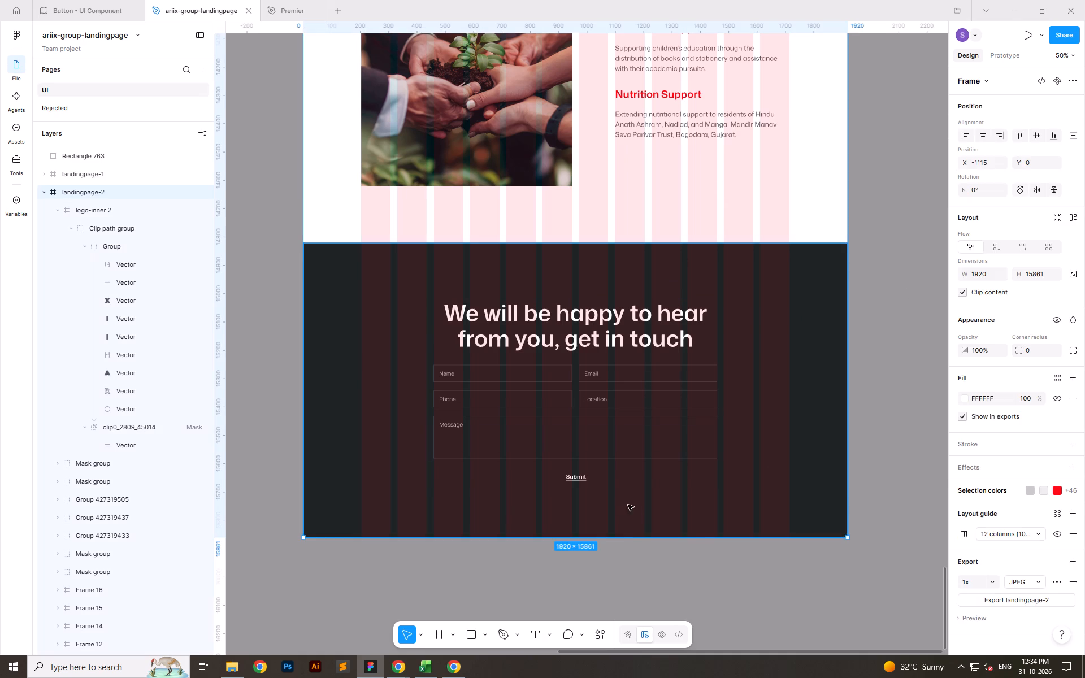
ctrl+drag(628, 537, 630, 649)
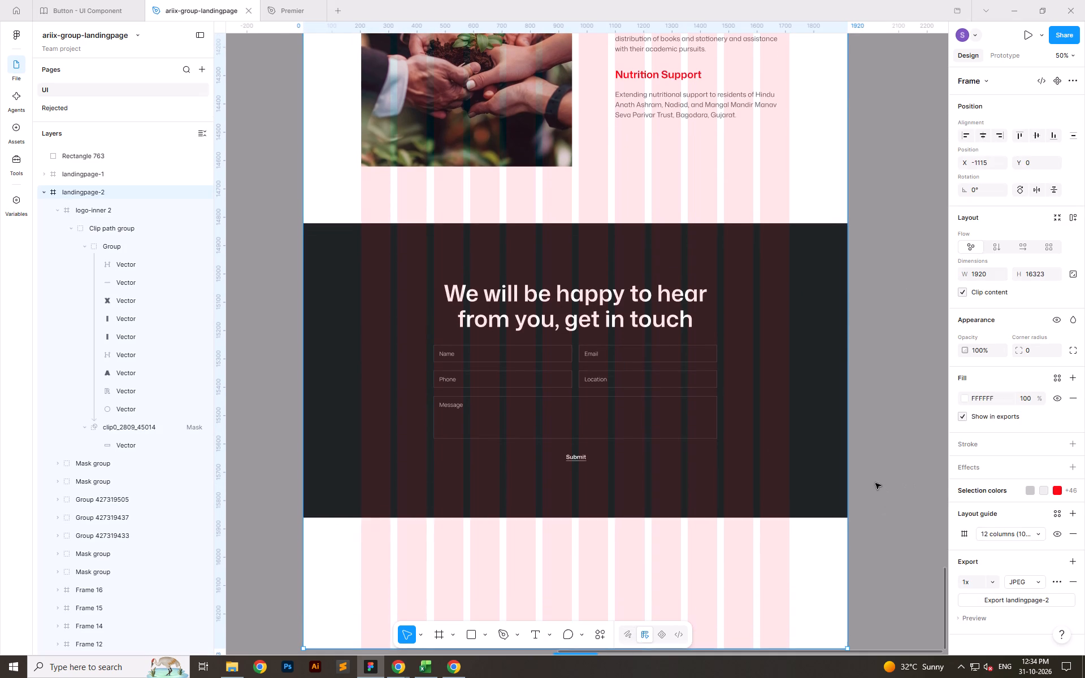
click(873, 483)
Stretch the dark background rectangle behind the contact form downward to a height of about 1465.
ctrl+click(747, 496)
ctrl+drag(715, 518, 744, 638)
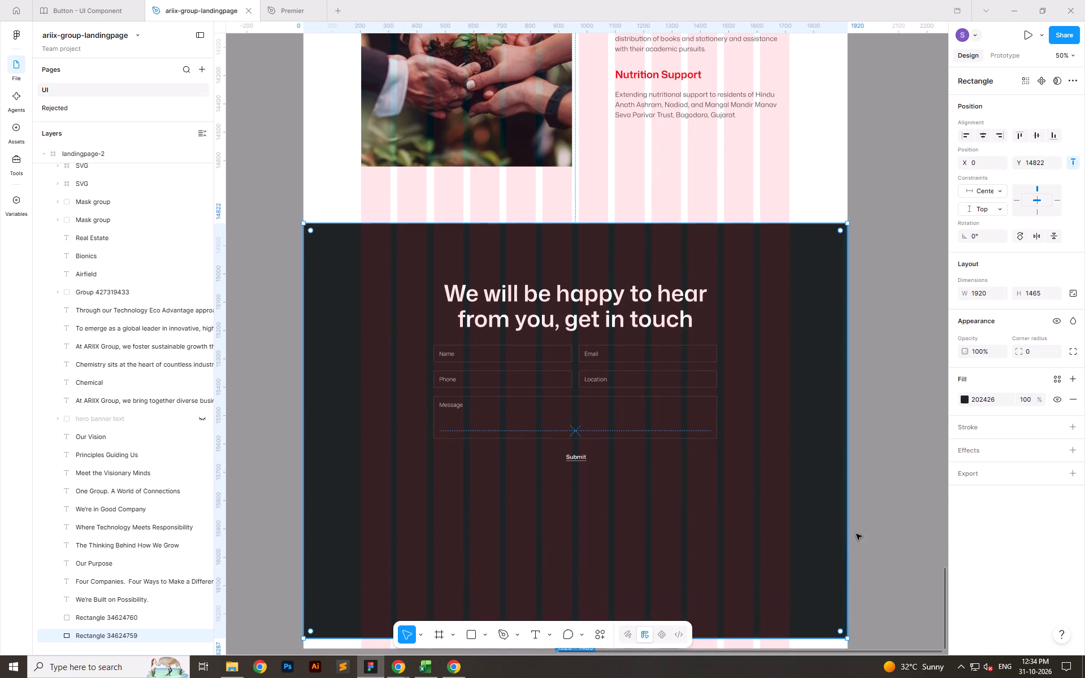
click(880, 525)
ctrl+scroll(735, 395, down, 7)
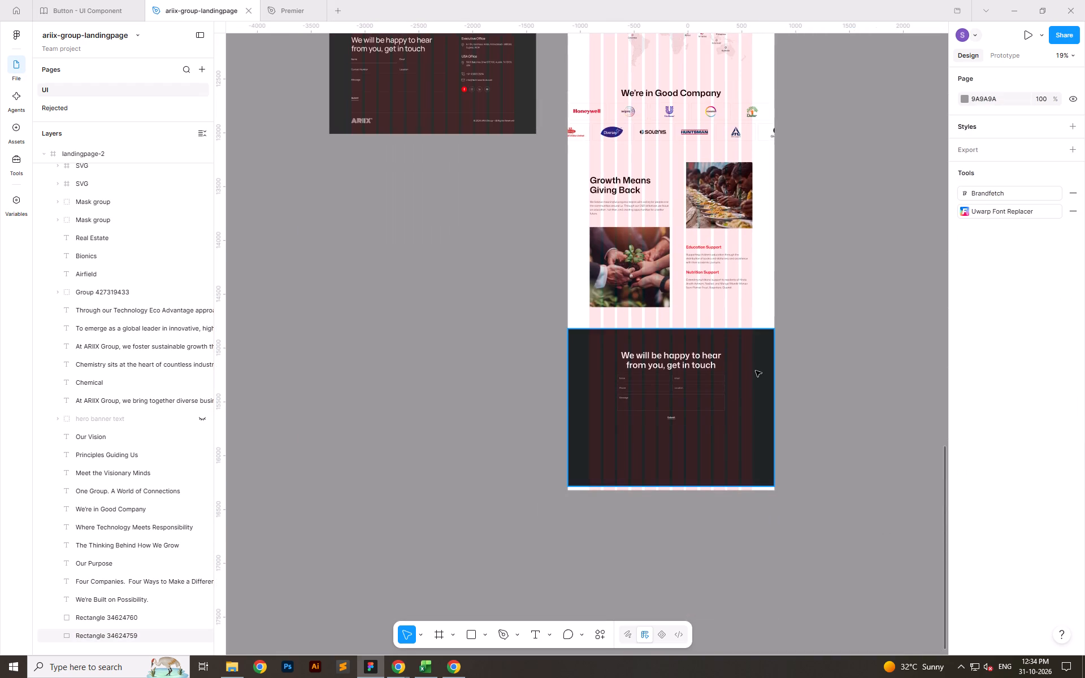
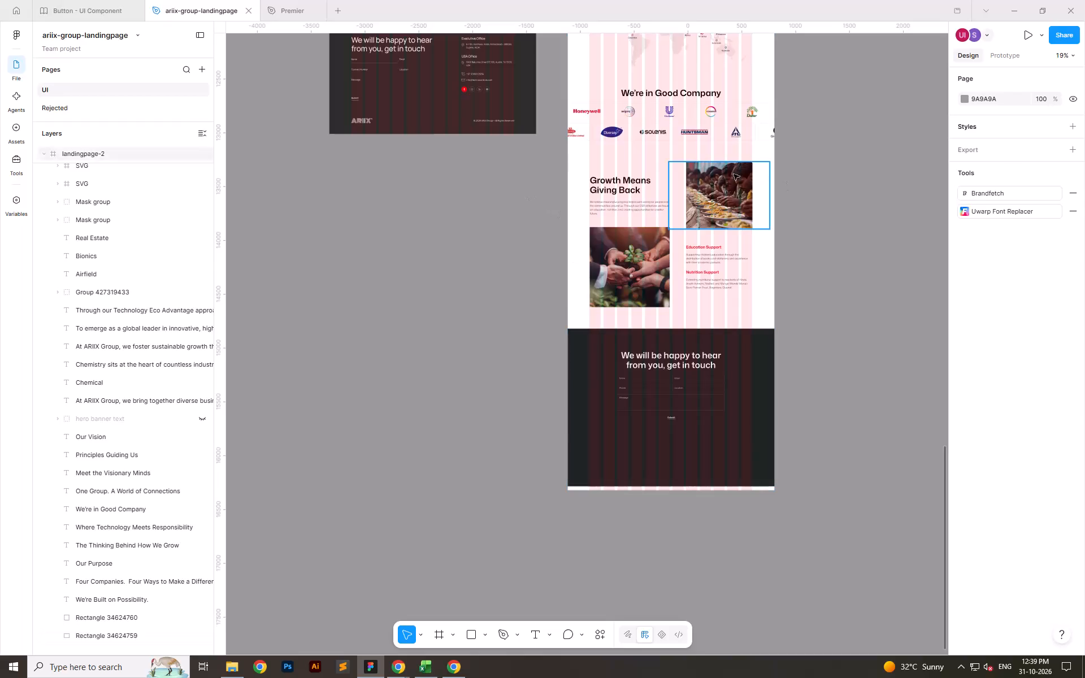
Paste a copy of the traditional-food photo into the hands-and-plant photo's mask group in the Growth Means Giving Back section.
ctrl+click(707, 180)
key(ctrl+c)
ctrl+click(653, 254)
key(ctrl+v)
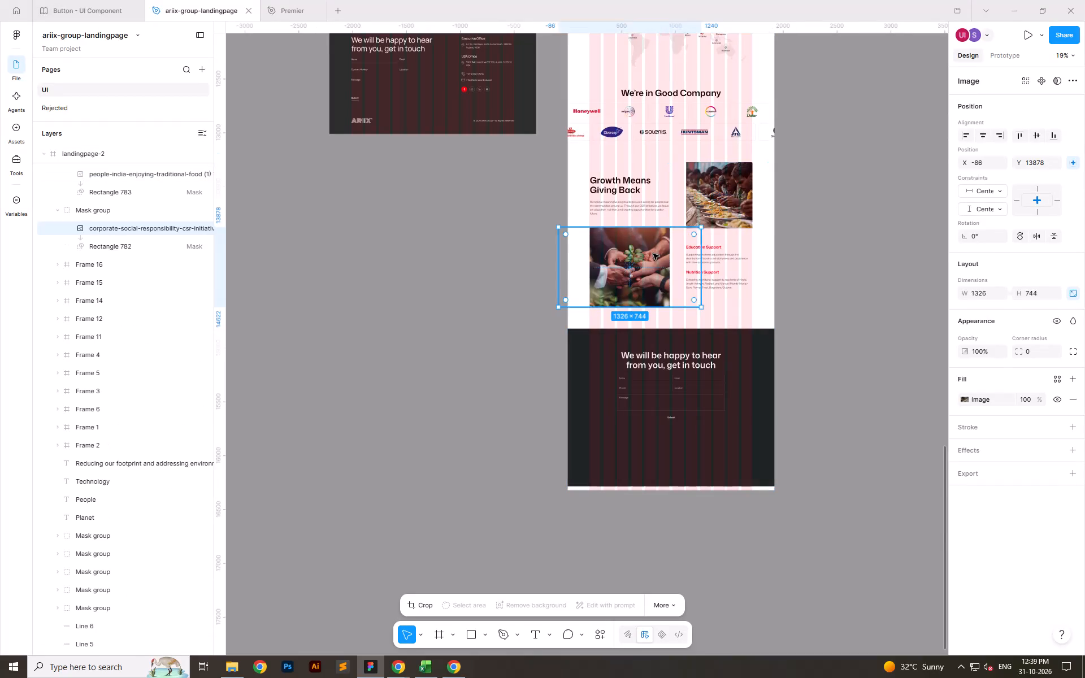
Enlarge the pasted food photo to about 1157 × 771 so it fills the mask, and flip it horizontally.
ctrl+scroll(647, 260, up, 6)
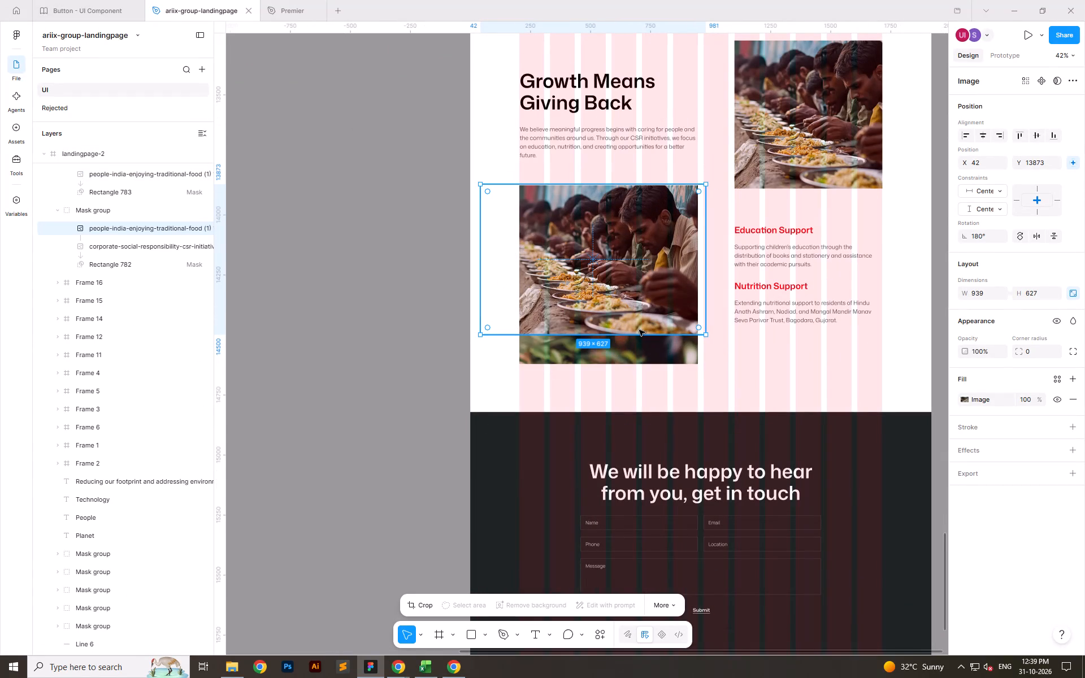
shift+drag(637, 333, 650, 370)
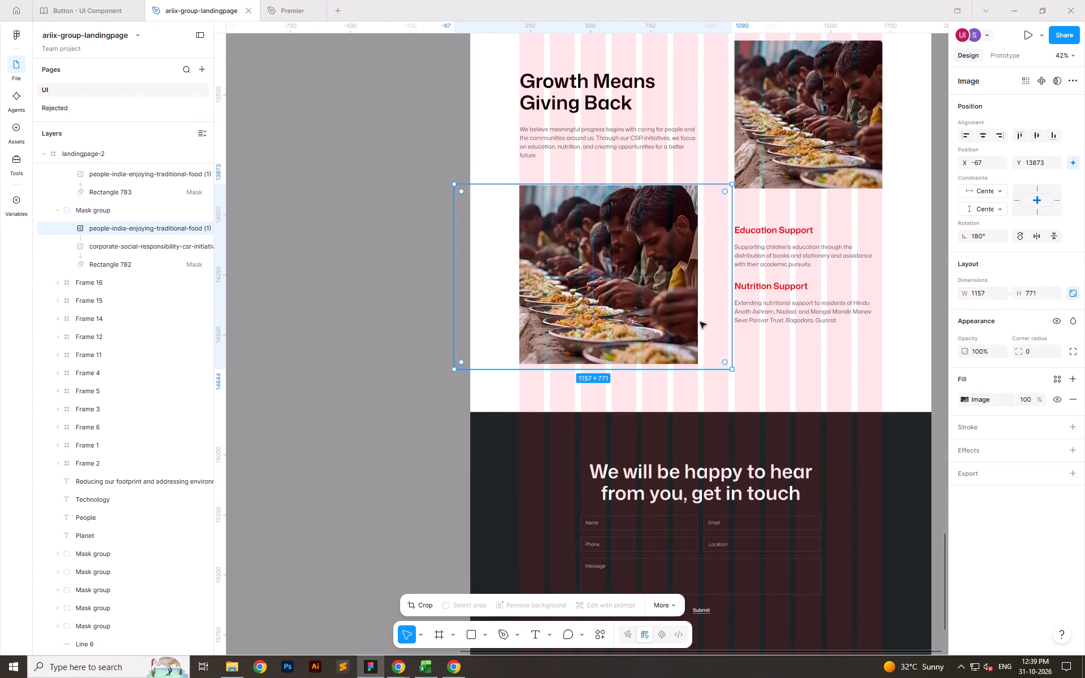
click(1035, 237)
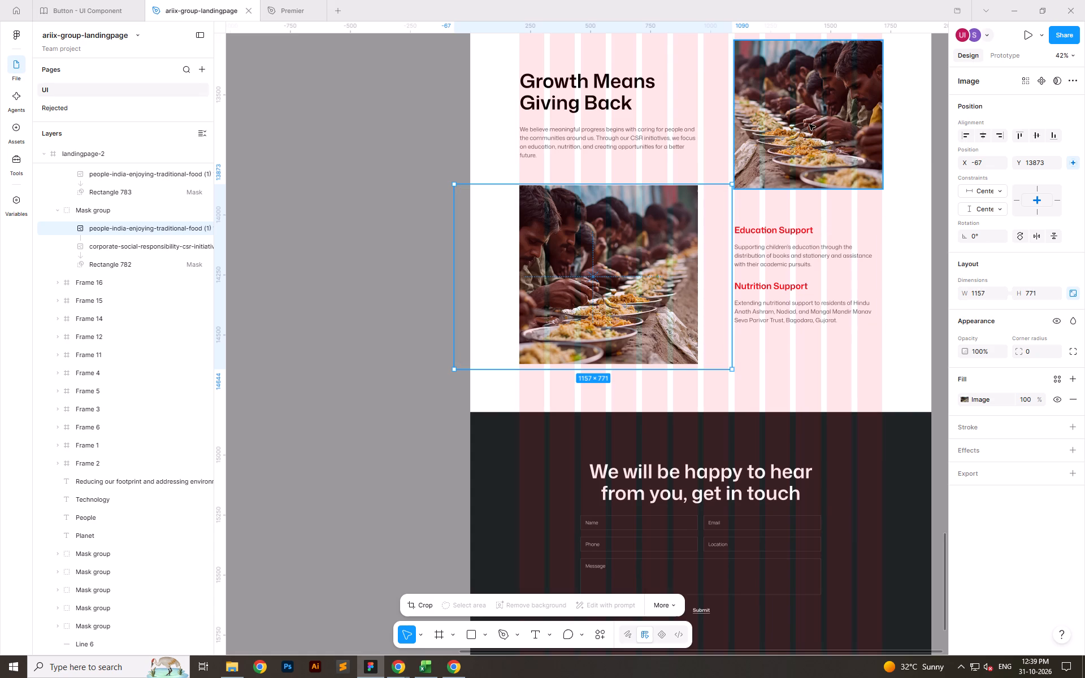
click(327, 392)
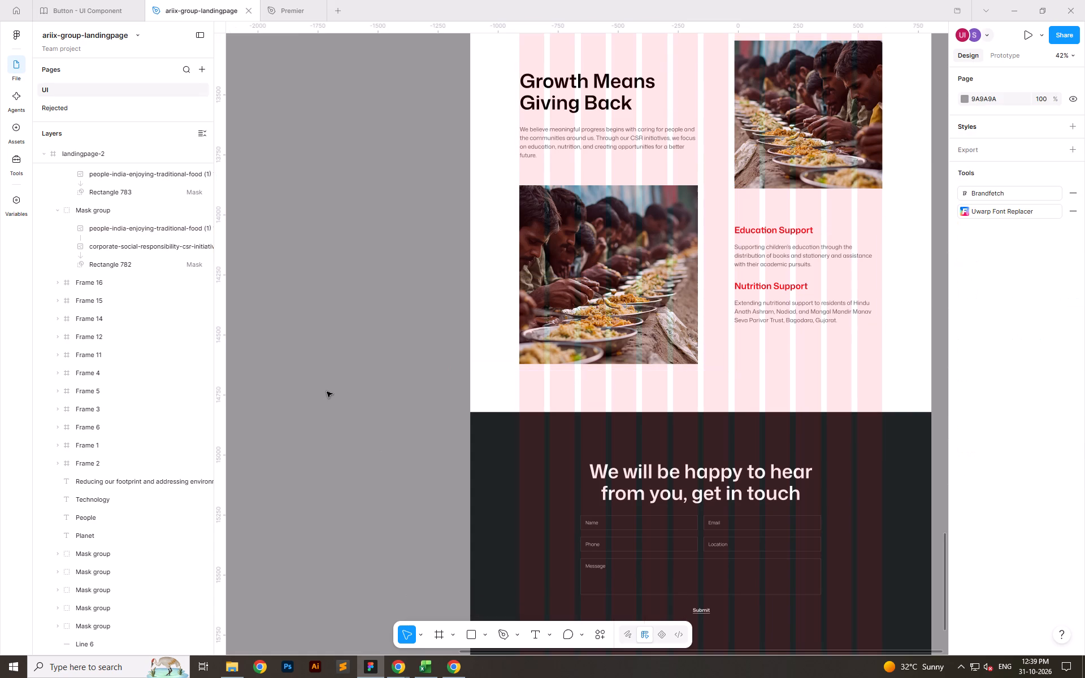
Close the Xiaomi Mi Note 10 display browser window and the DevTools window for premiereng.in/test.
click(413, 667)
click(399, 668)
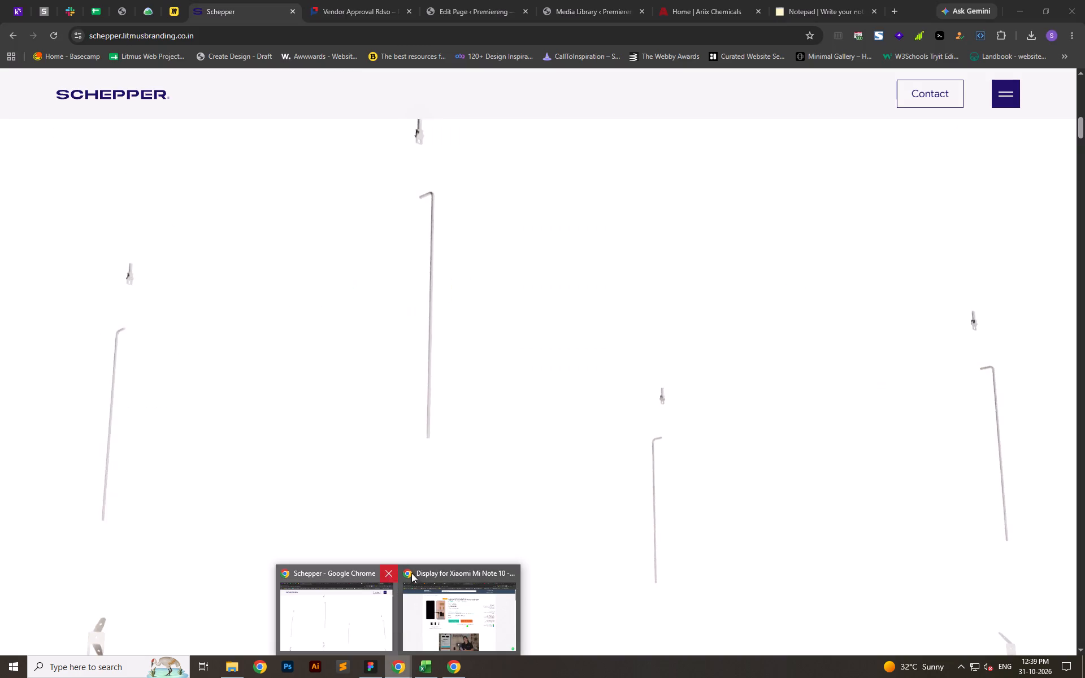
click(509, 576)
click(453, 667)
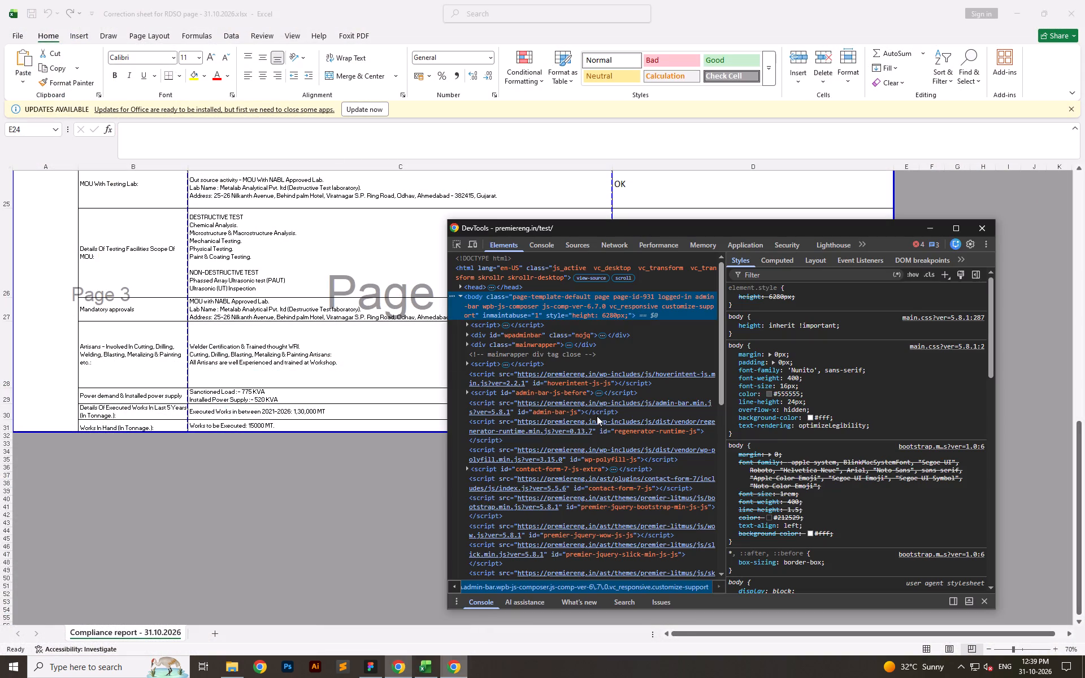
click(984, 225)
Close the Correction sheet for RDSO page workbook without saving its changes.
click(1084, 0)
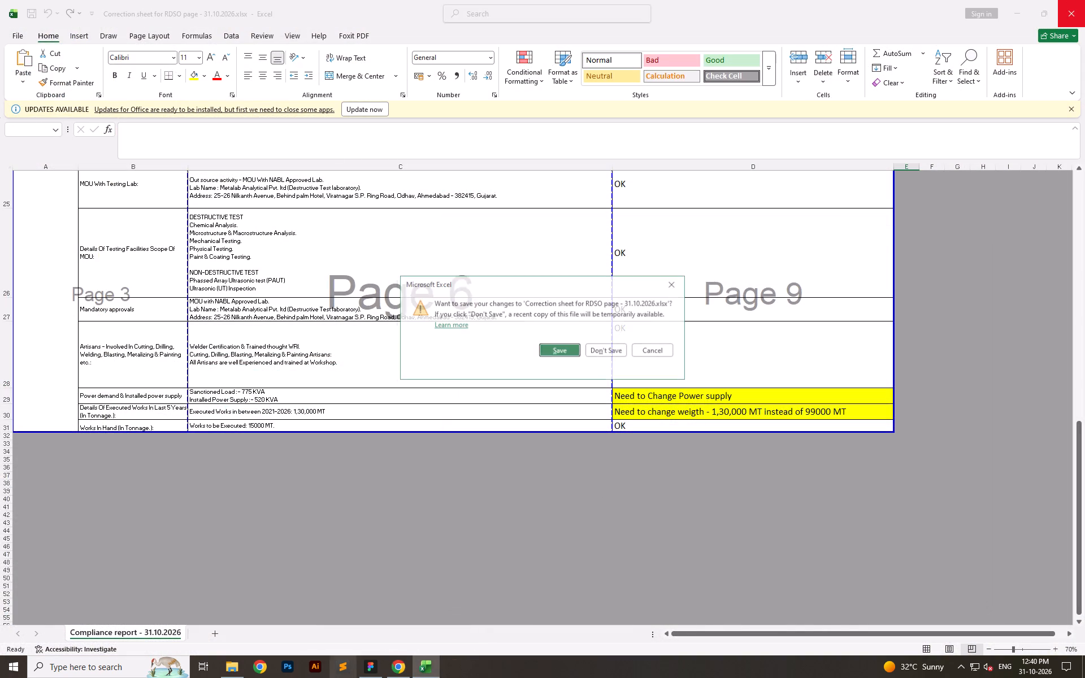
click(610, 354)
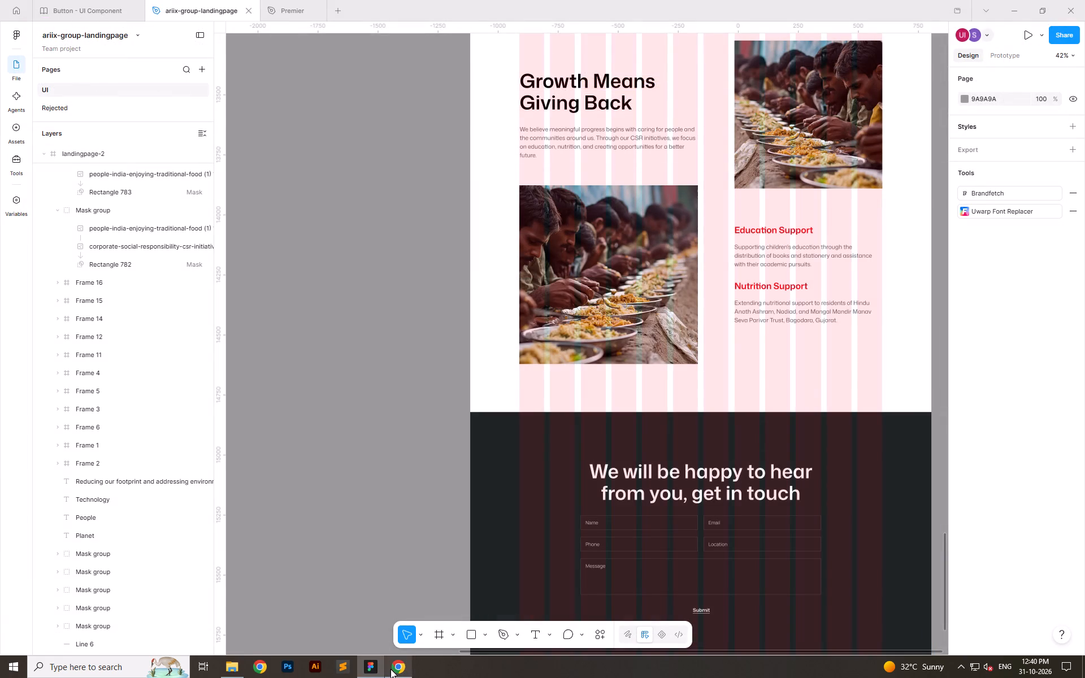
click(390, 669)
click(822, 0)
click(738, 0)
click(614, 0)
click(462, 0)
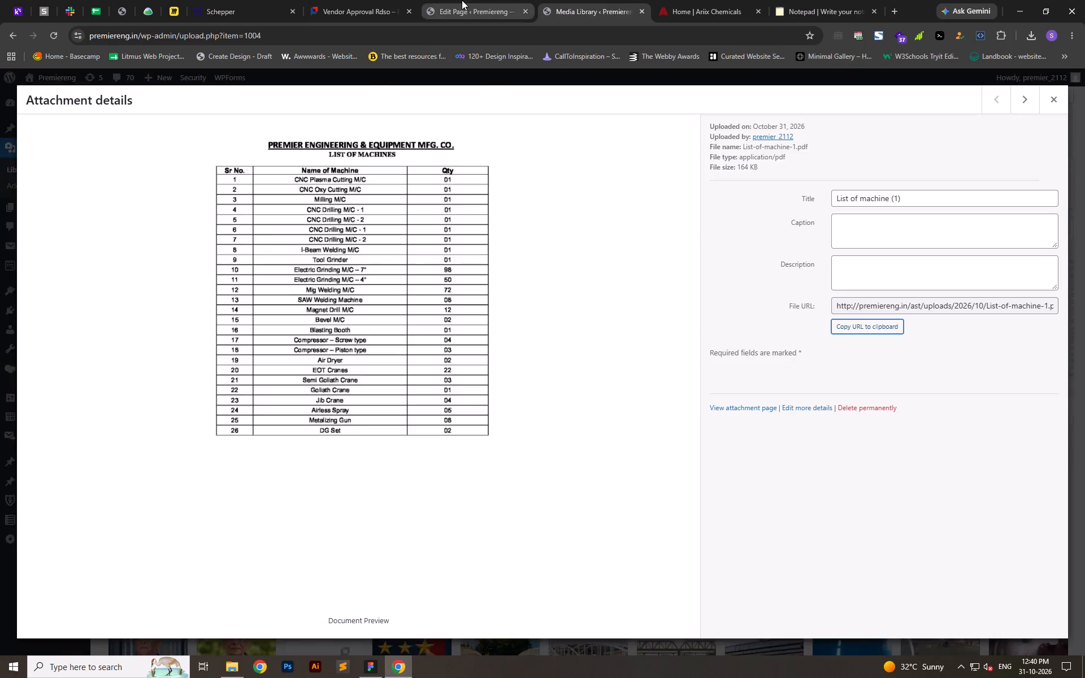
click(588, 0)
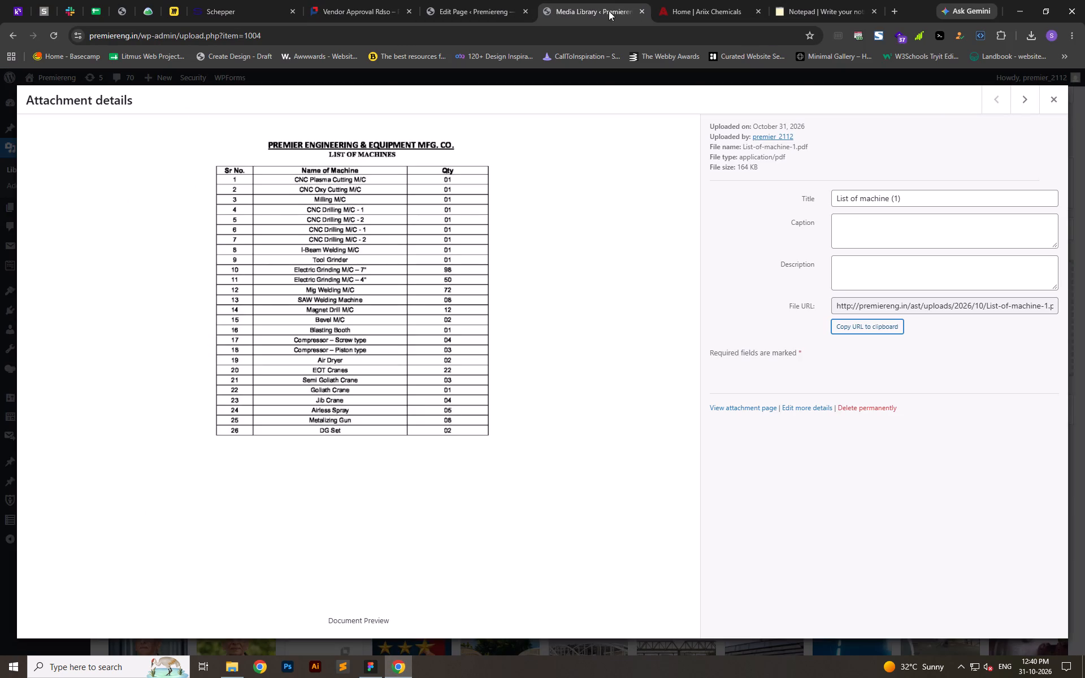
shift+click(364, 3)
right_click(364, 3)
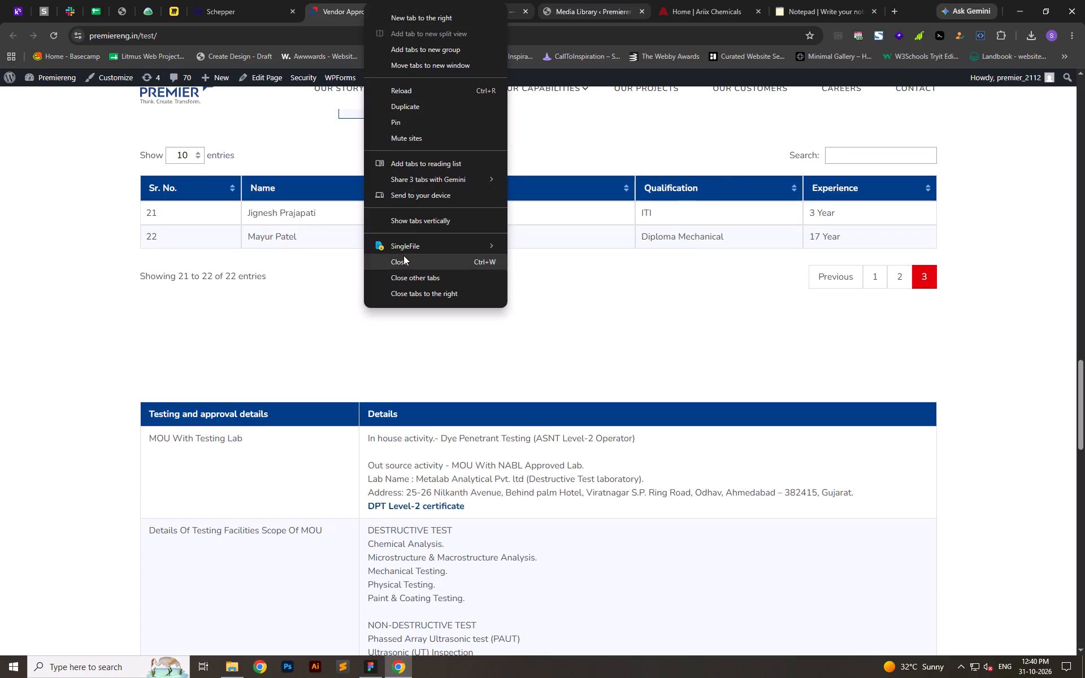
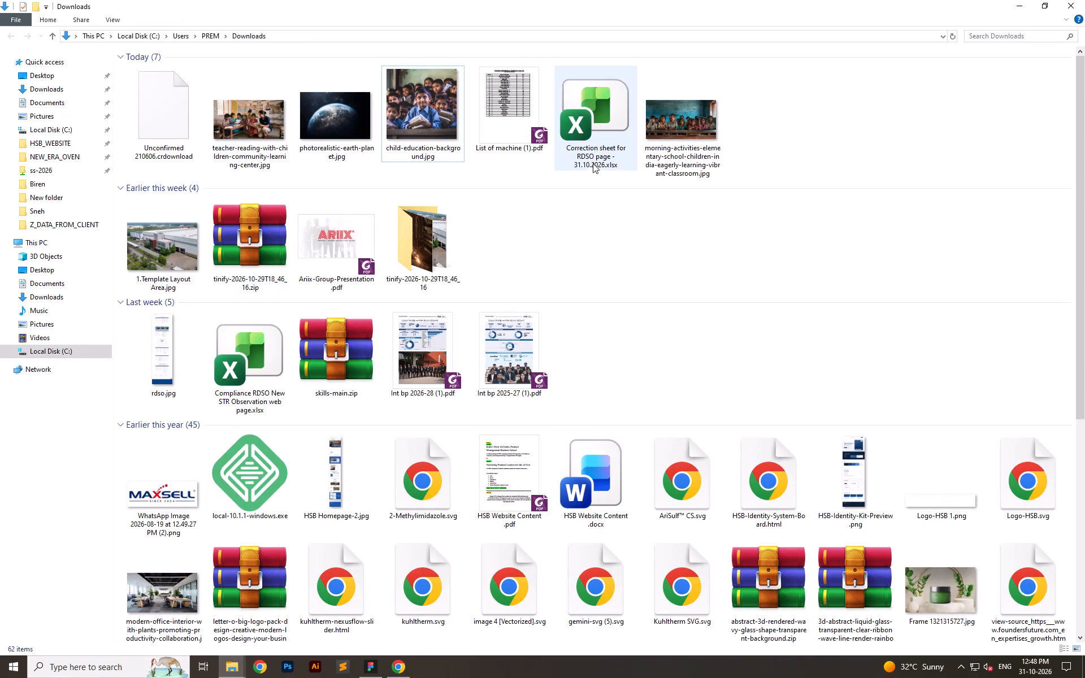
click(247, 131)
key(ctrl+c)
click(371, 666)
click(818, 423)
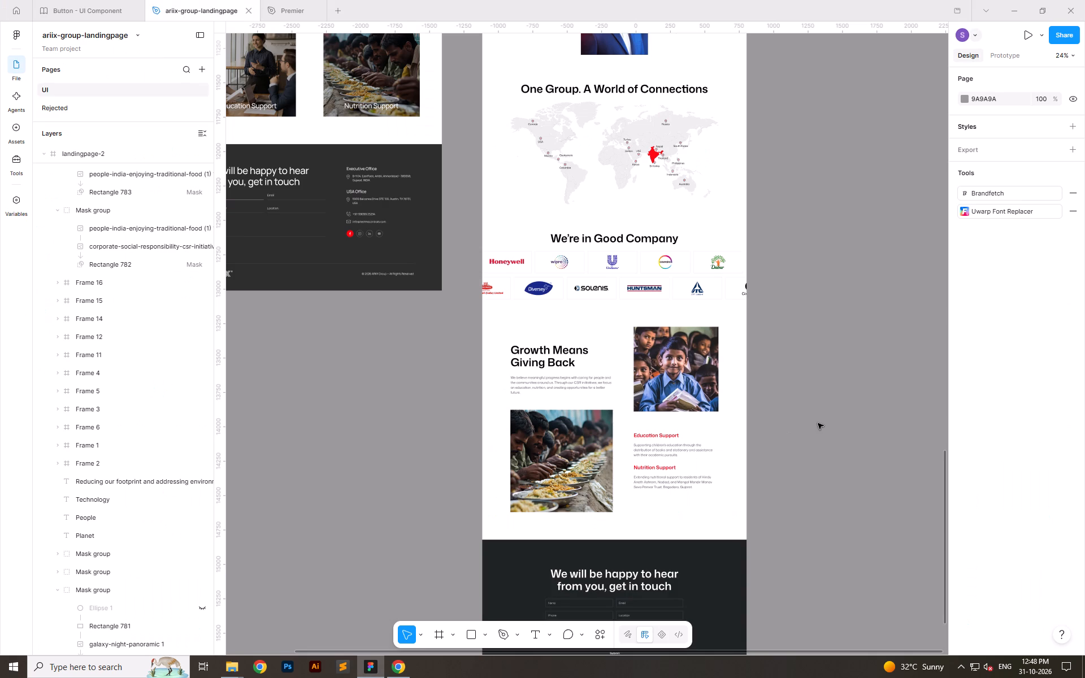
key(ctrl+v)
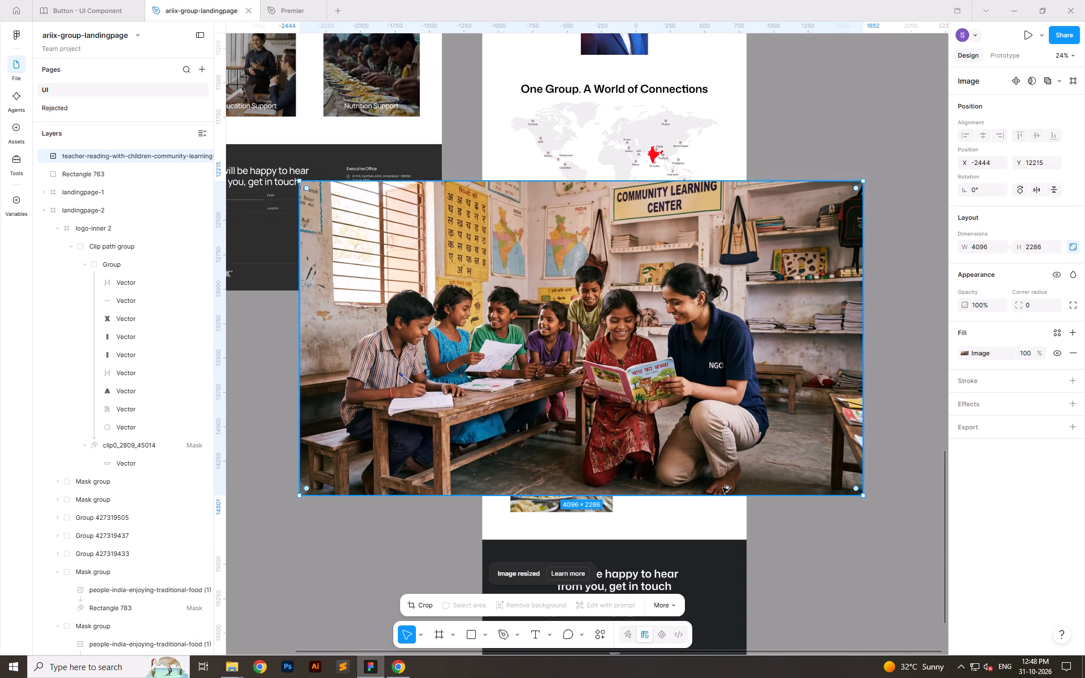
alt+shift+drag(723, 493, 722, 414)
key(ctrl+x)
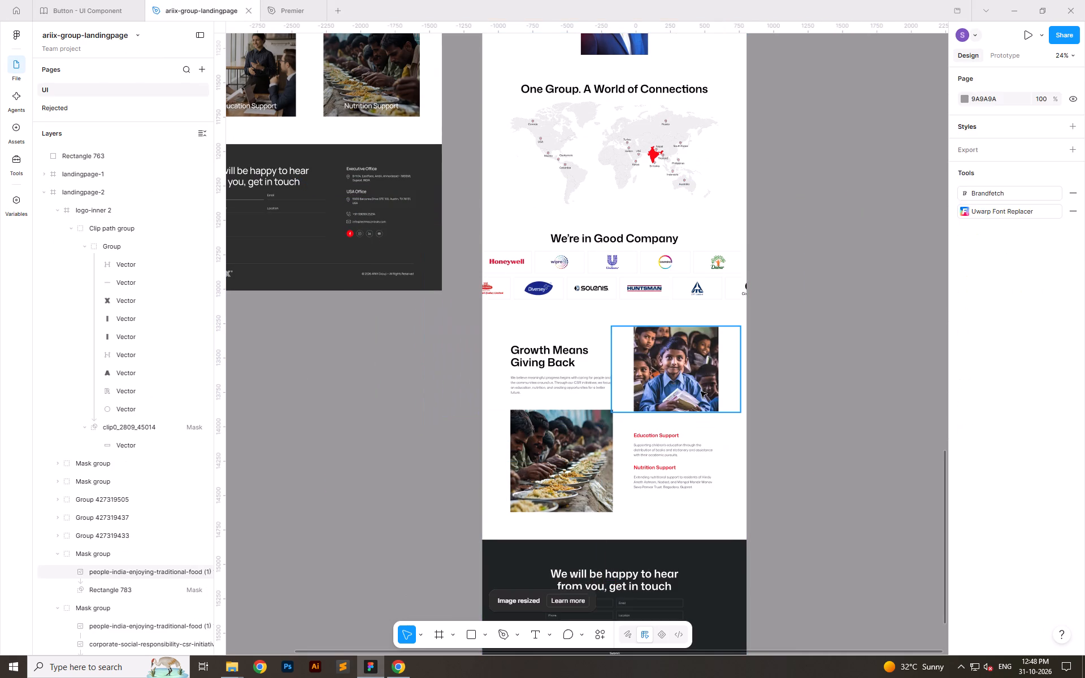
ctrl+click(701, 391)
key(ctrl+v)
Center the learning center photo in its mask, scale it to about 1204 × 672, and shift it to frame the children at the desk.
ctrl+scroll(751, 389, up, 6)
click(984, 138)
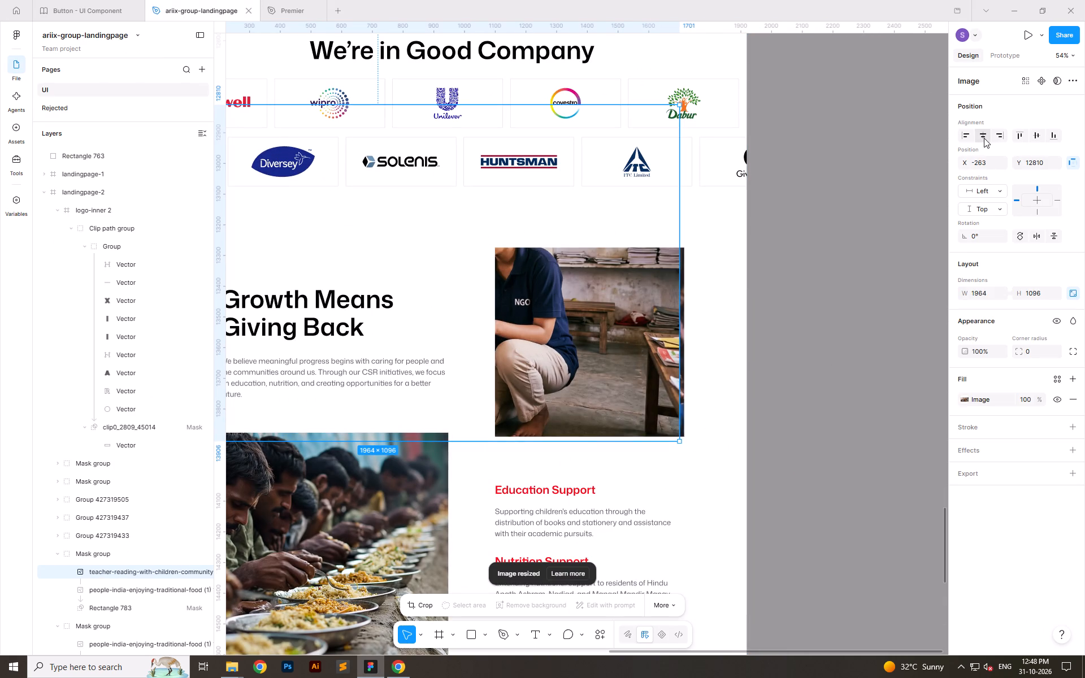
click(1041, 136)
ctrl+scroll(557, 444, up, 3)
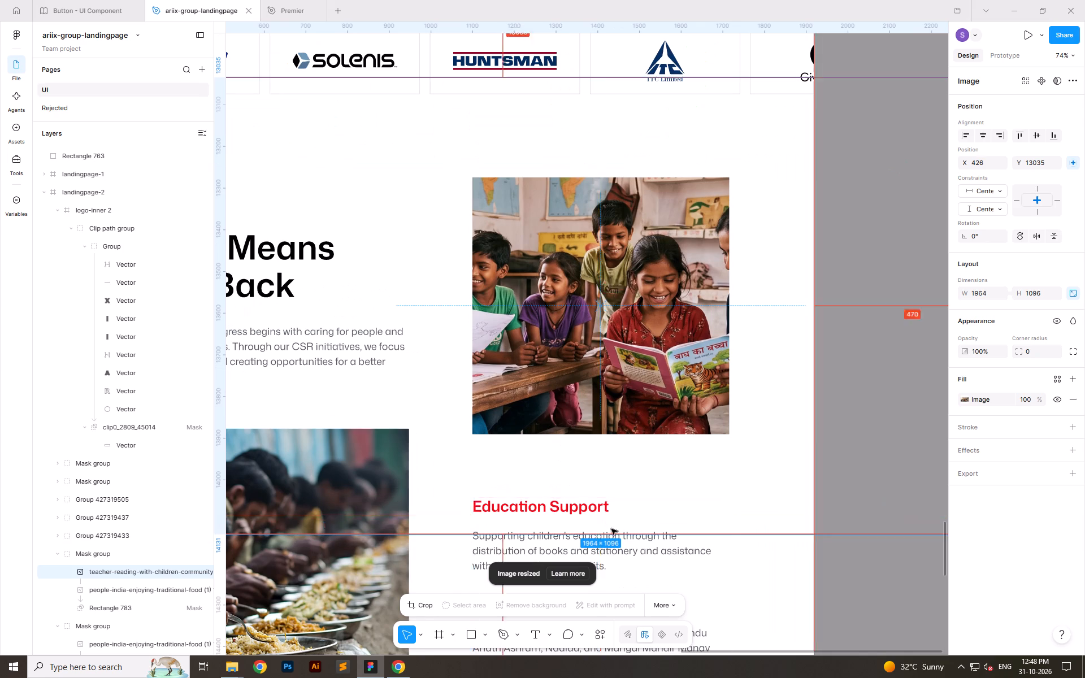
alt+shift+drag(618, 531, 620, 460)
shift+drag(645, 359, 677, 354)
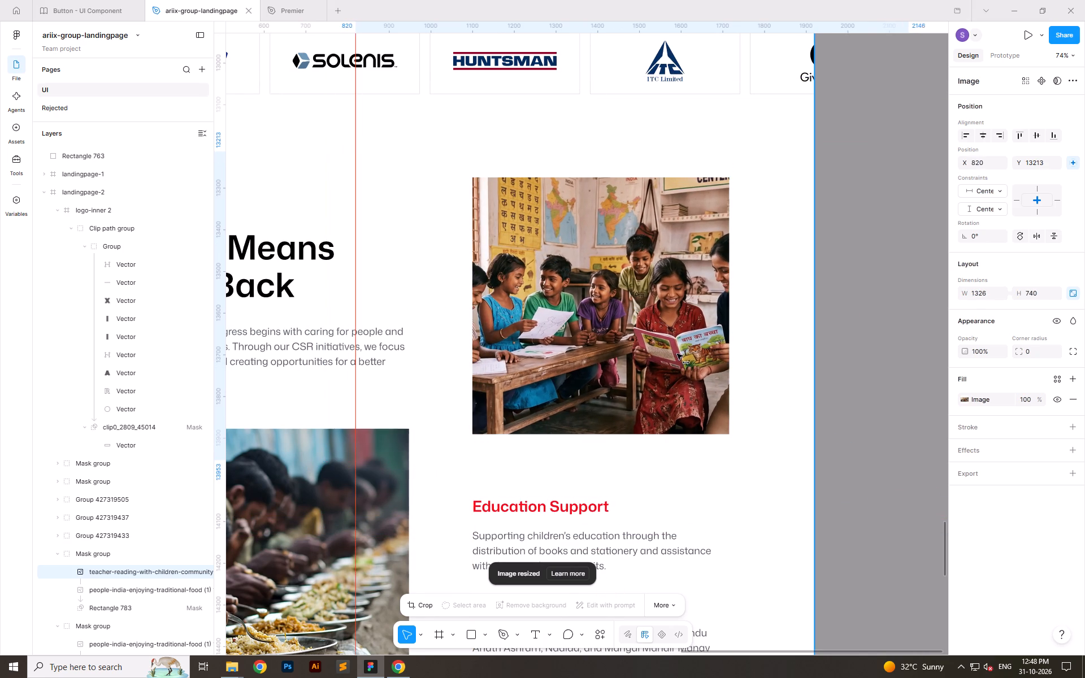
shift+drag(677, 354, 702, 353)
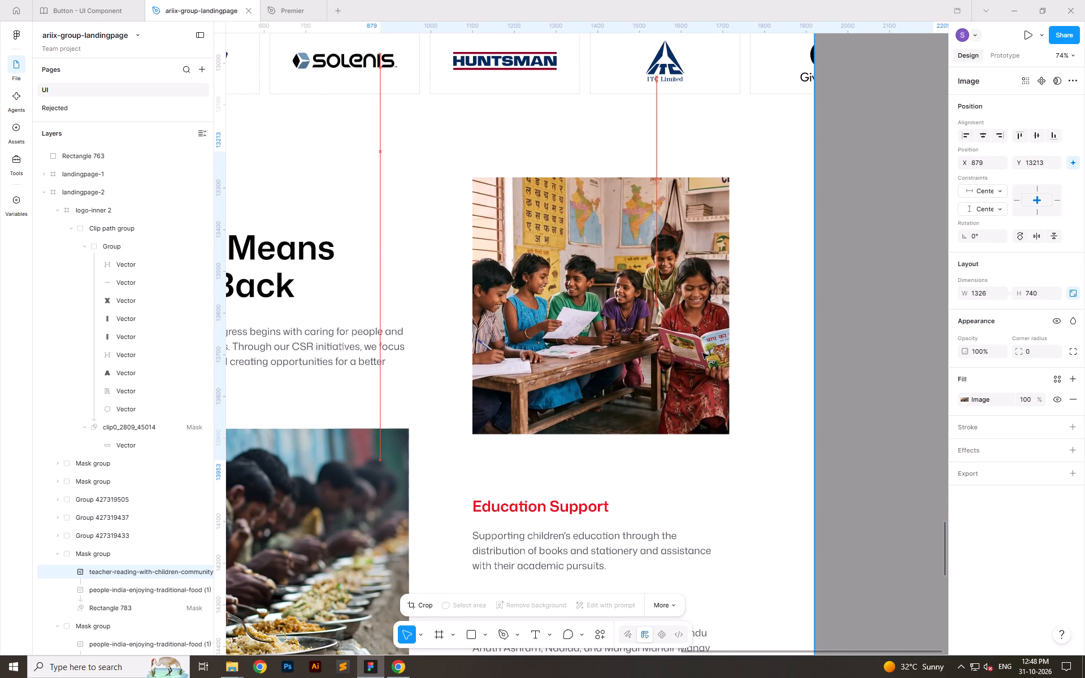
shift+drag(702, 353, 726, 340)
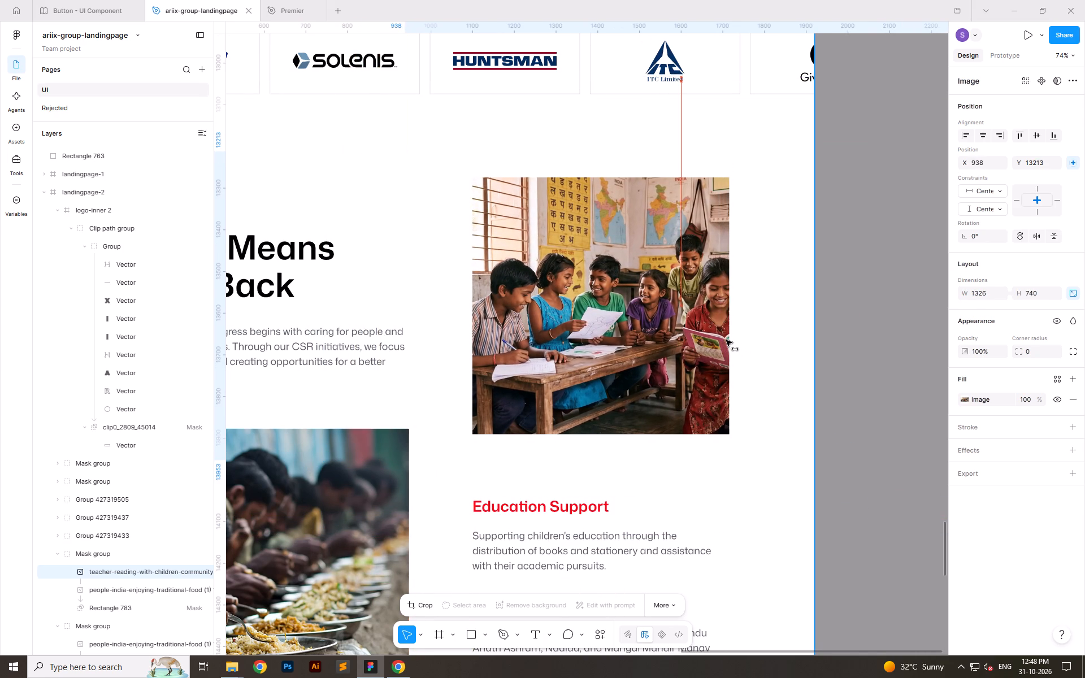
shift+drag(726, 340, 722, 337)
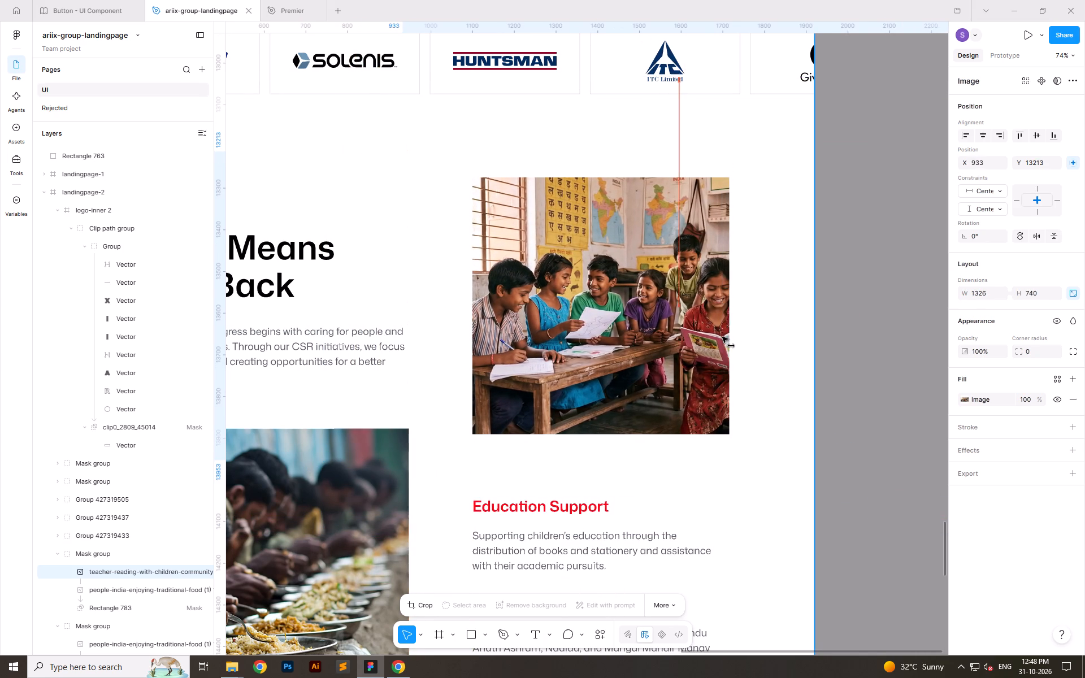
shift+drag(722, 337, 713, 336)
alt+shift+drag(631, 460, 633, 448)
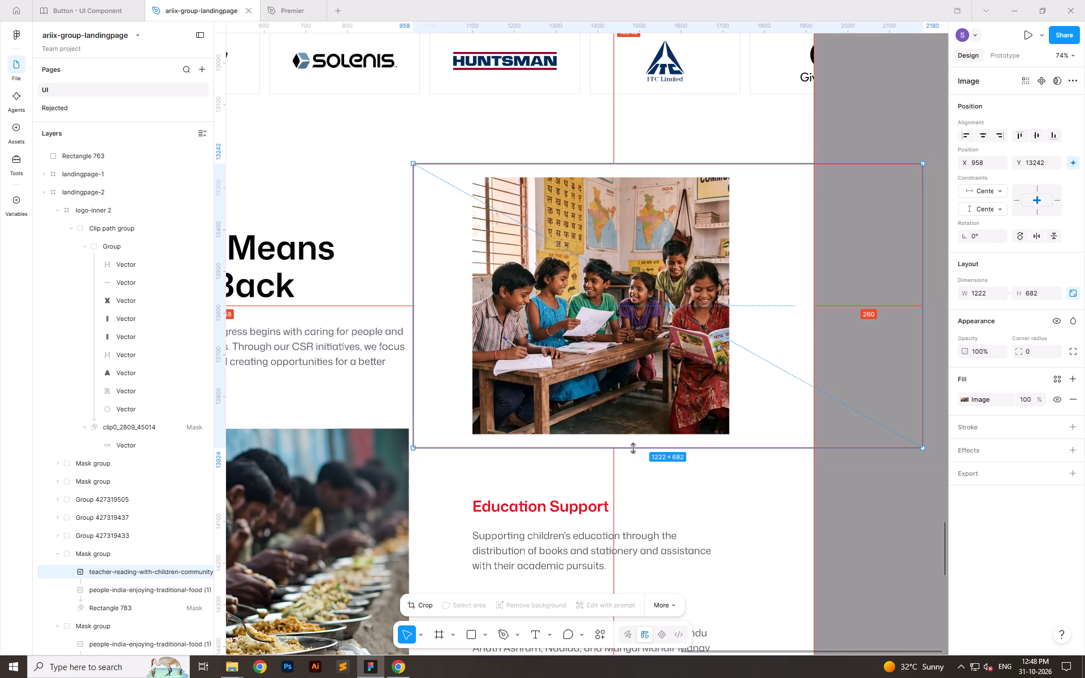
alt+shift+drag(633, 448, 633, 446)
shift+click(674, 376)
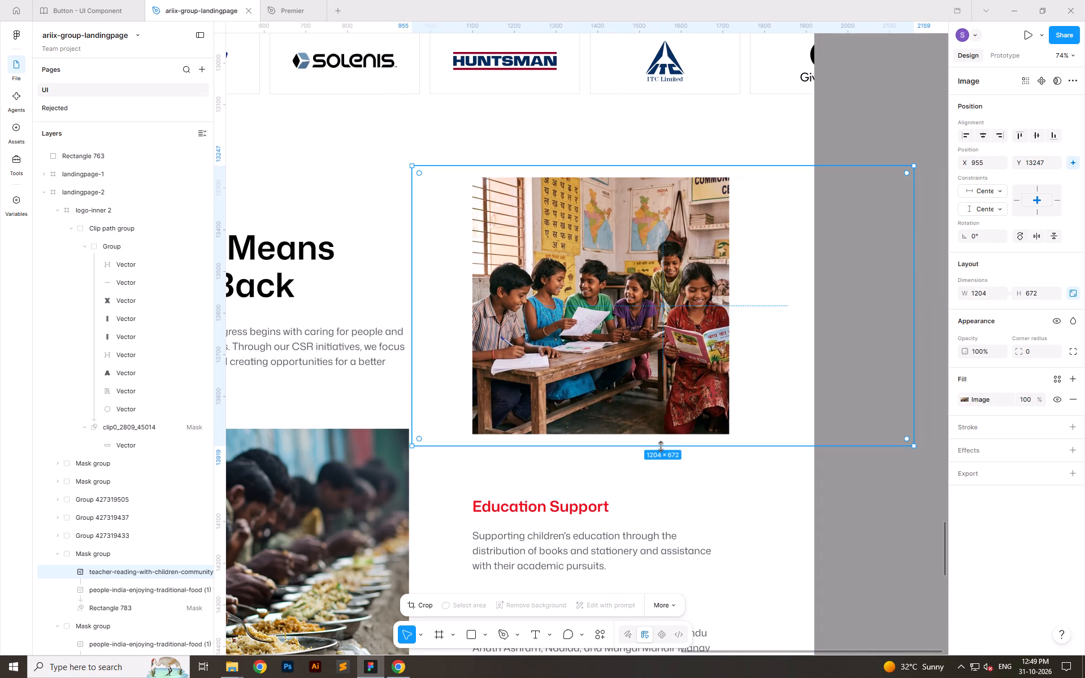
ctrl+scroll(646, 437, down, 5)
click(883, 315)
Scale the learning center photo down further to about 1104 × 616 and position it at about X 1008, Y 13275 within its mask.
ctrl+scroll(667, 393, up, 7)
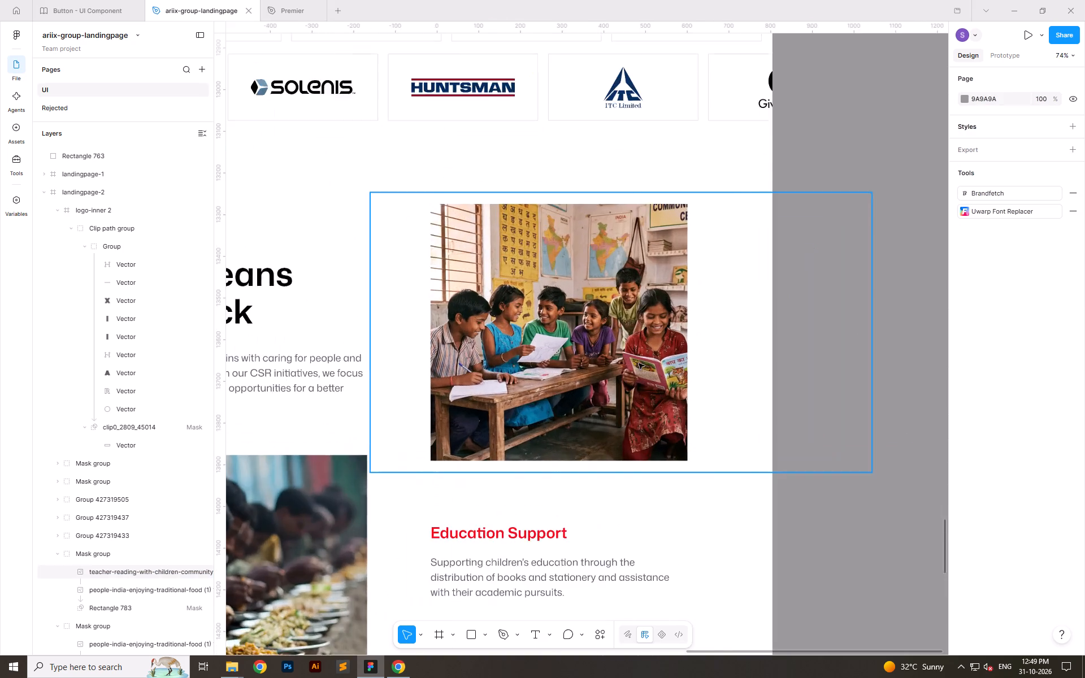
ctrl+scroll(639, 363, up, 4)
ctrl+scroll(639, 363, down, 9)
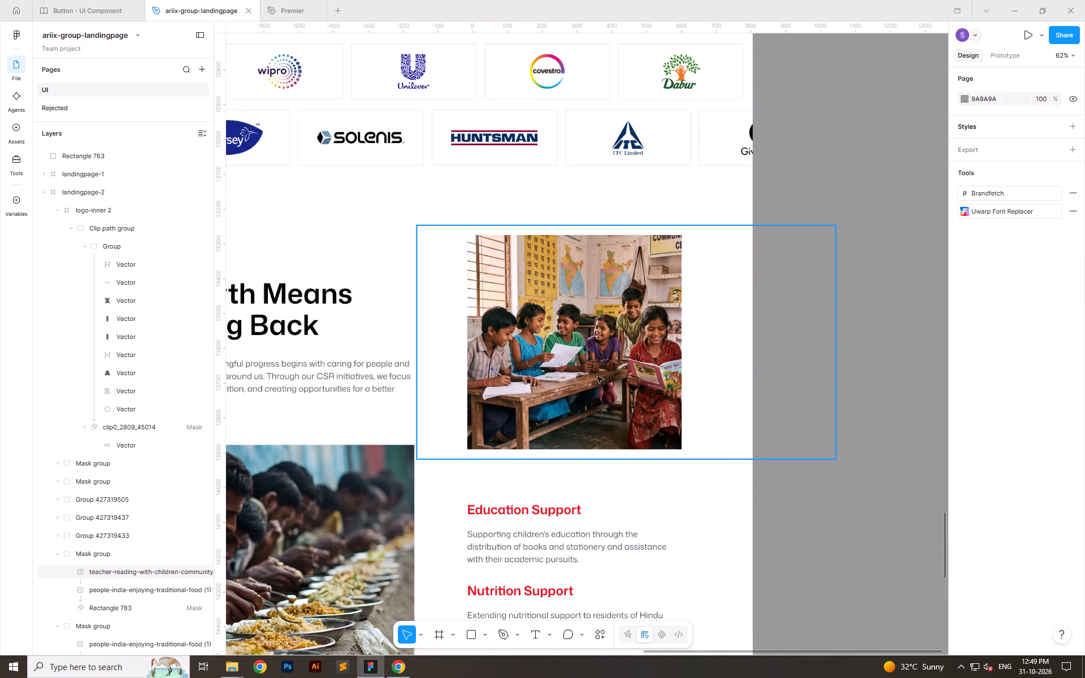
click(867, 290)
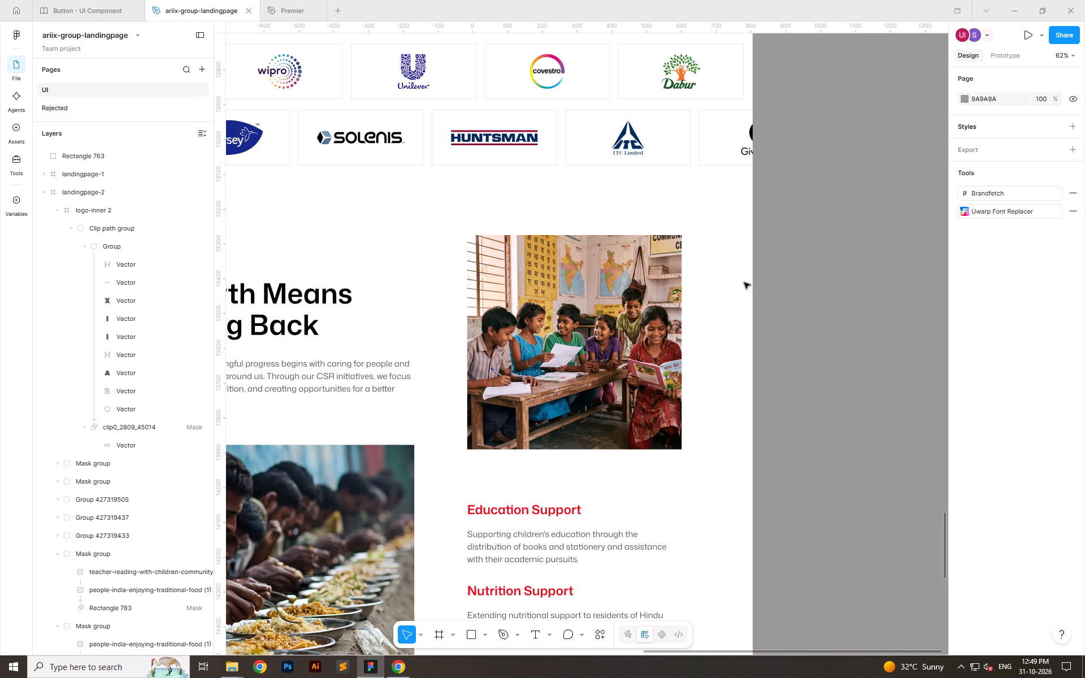
ctrl+scroll(479, 243, up, 6)
ctrl+click(504, 281)
ctrl+scroll(504, 281, down, 3)
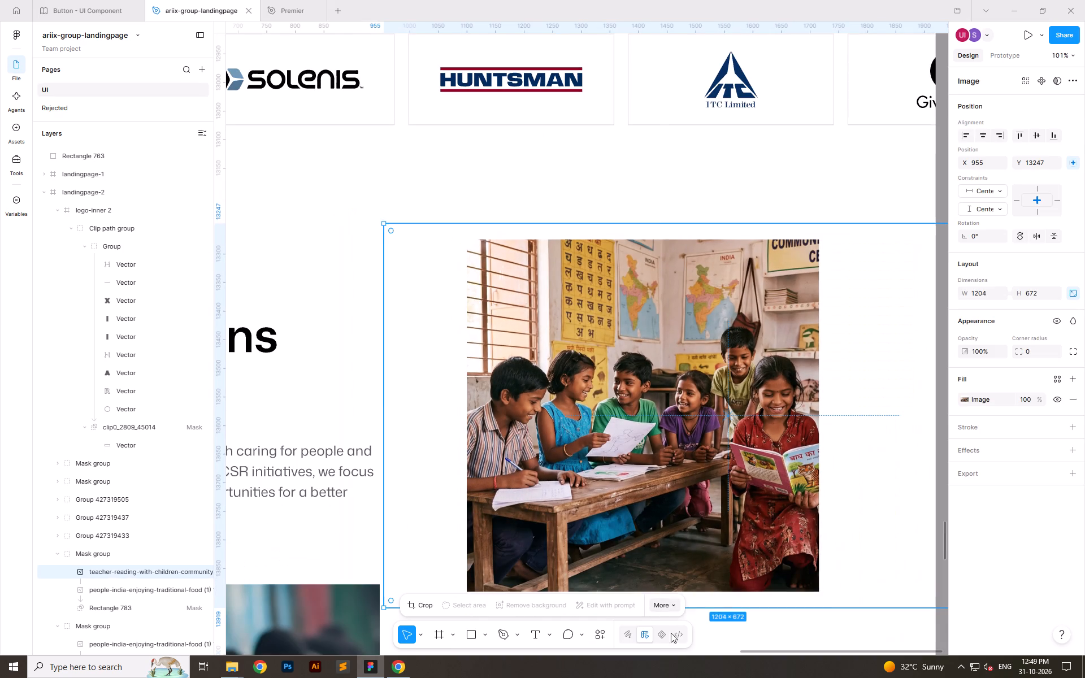
alt+shift+drag(741, 610, 743, 592)
click(721, 447)
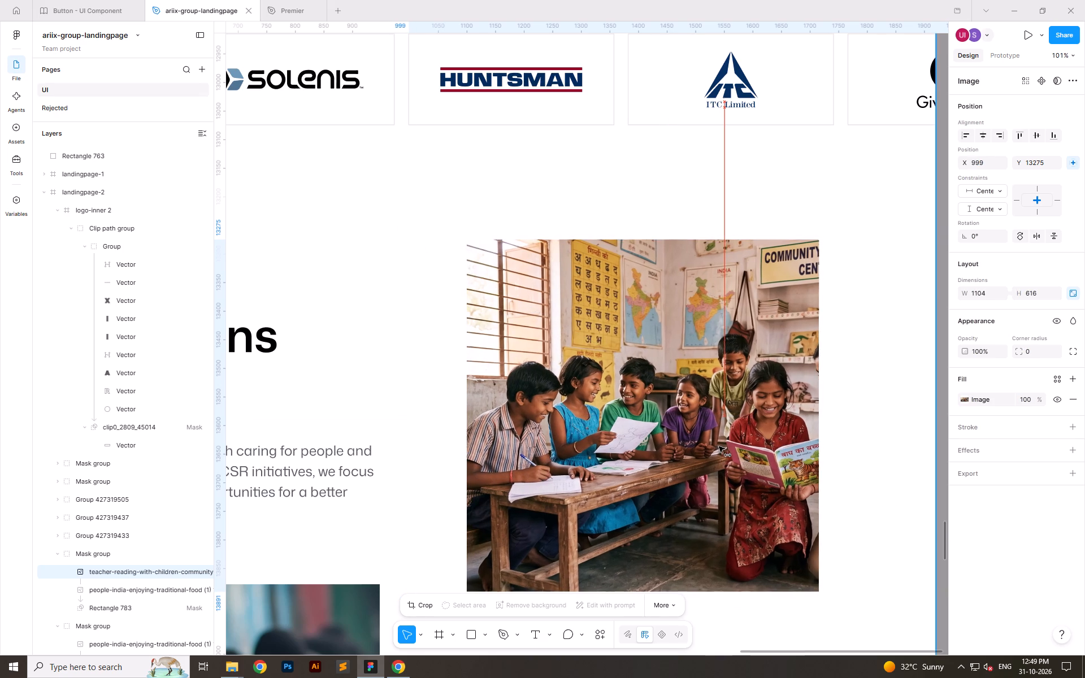
ctrl+scroll(607, 379, down, 10)
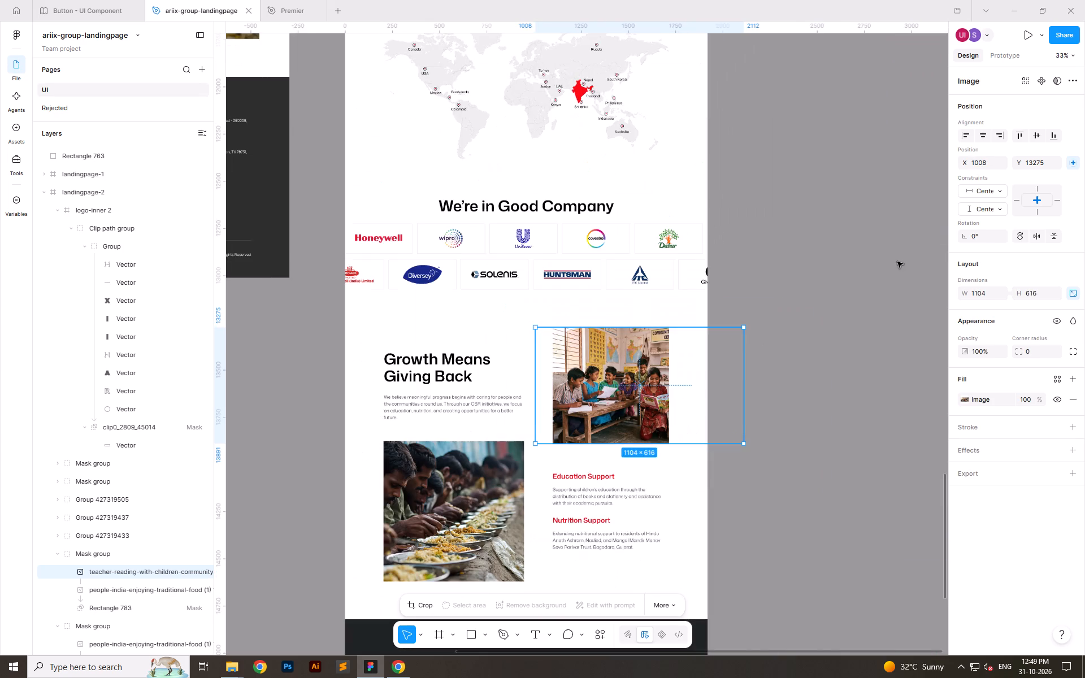
click(861, 261)
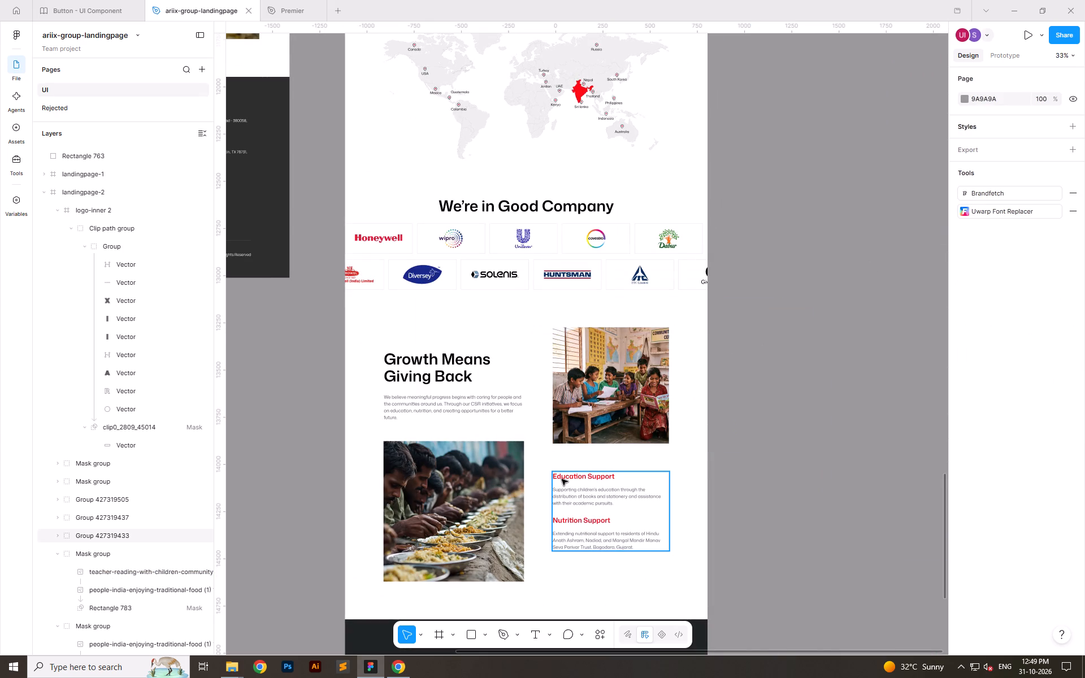
Remove the Luminosity blend mode from the galaxy-night-panoramic image in the Planet card.
scroll(463, 487, up, 18)
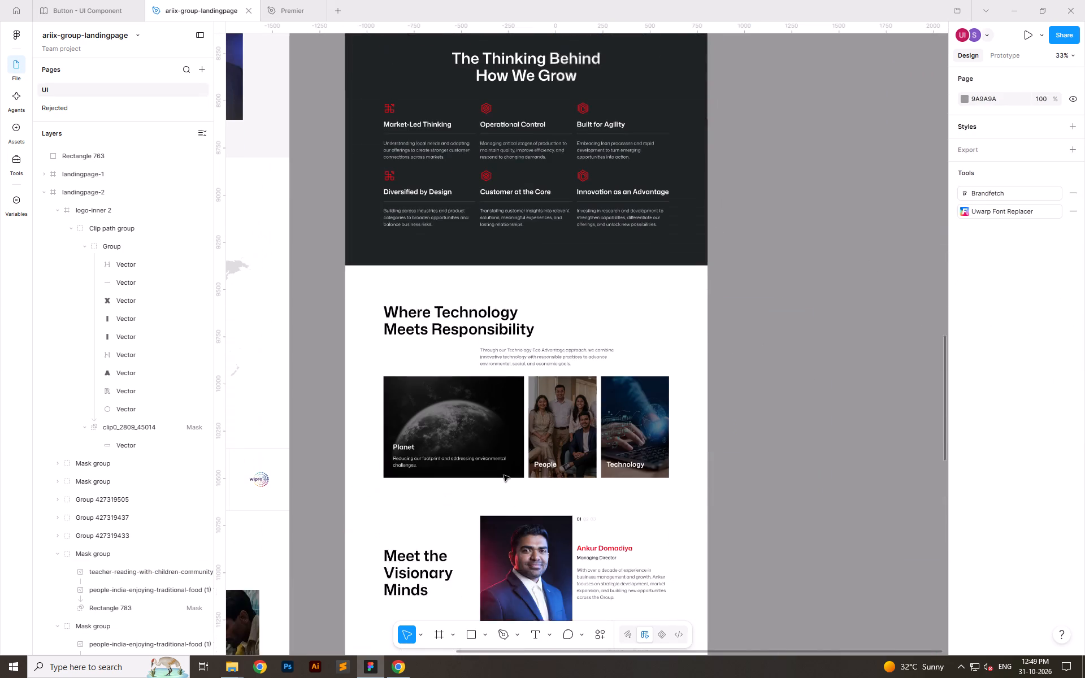
click(797, 427)
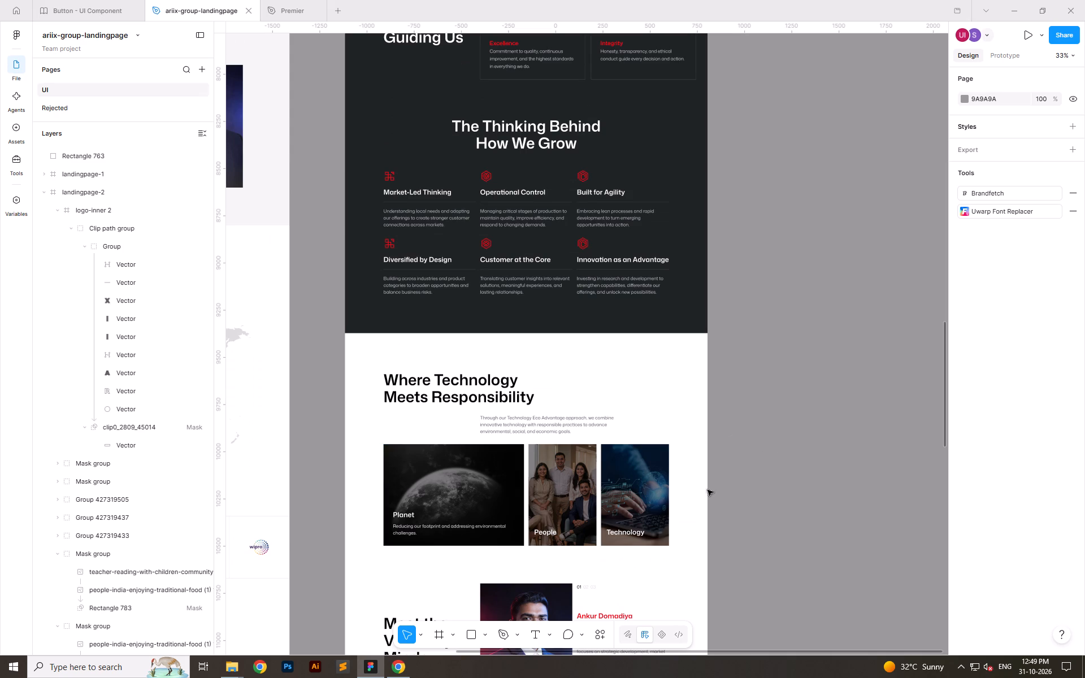
ctrl+click(493, 477)
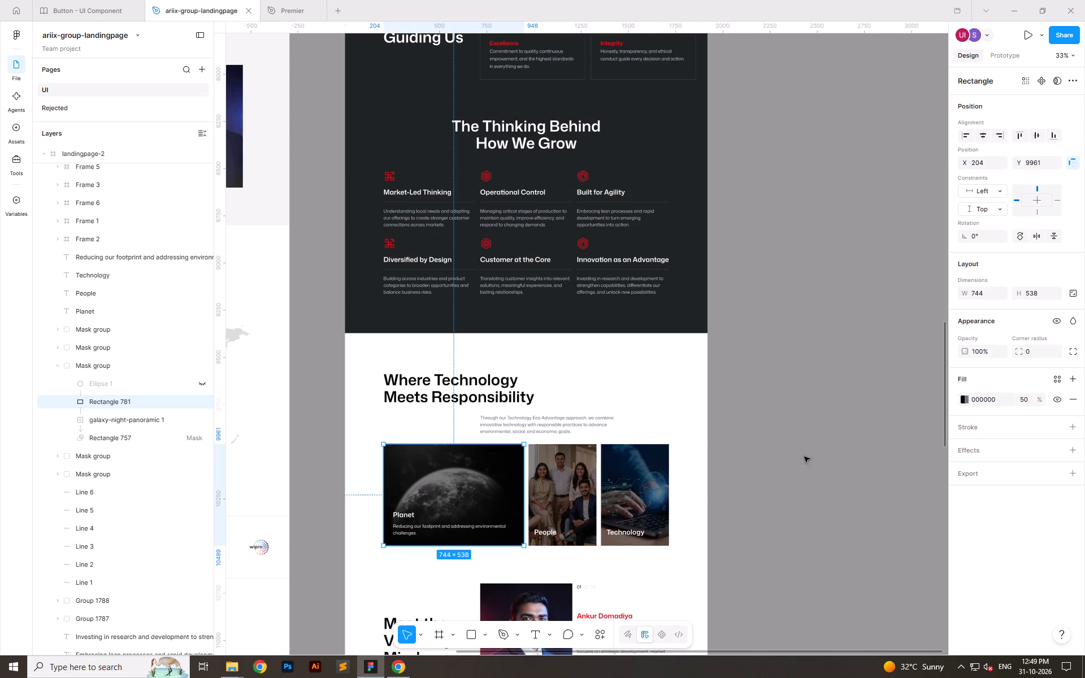
click(114, 412)
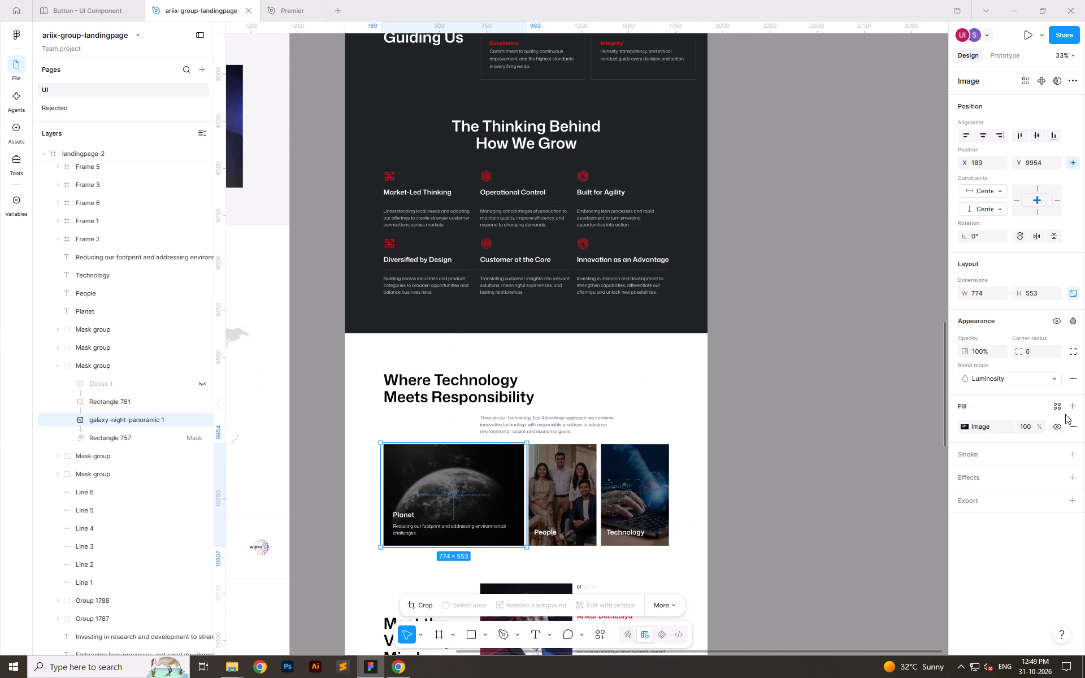
click(1074, 381)
click(788, 492)
key(shift+g)
ctrl+scroll(404, 514, up, 6)
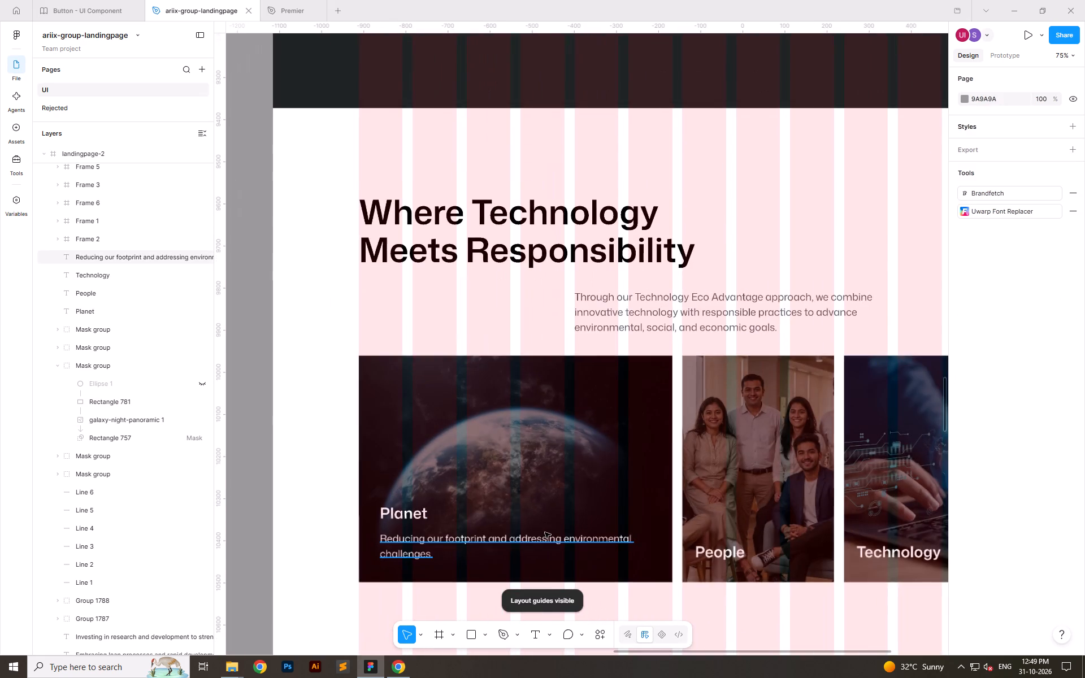
key(shift+g)
ctrl+scroll(287, 455, down, 8)
click(716, 470)
ctrl+scroll(710, 476, down, 5)
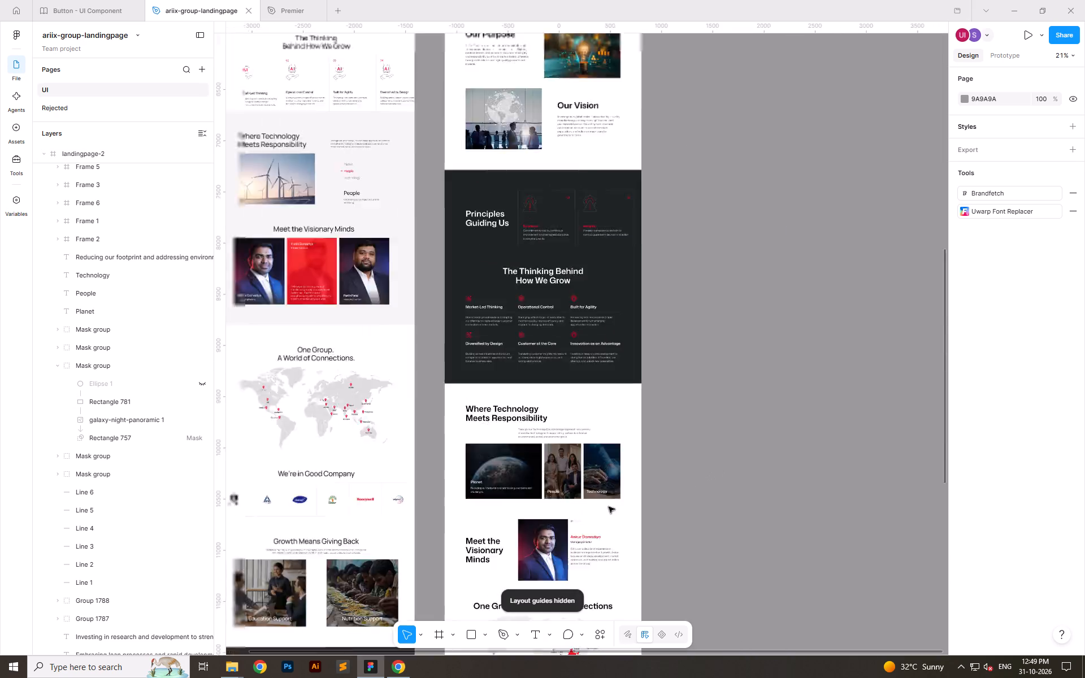
ctrl+scroll(609, 507, down, 1)
ctrl+scroll(607, 293, up, 4)
ctrl+scroll(588, 353, down, 3)
ctrl+scroll(544, 594, up, 14)
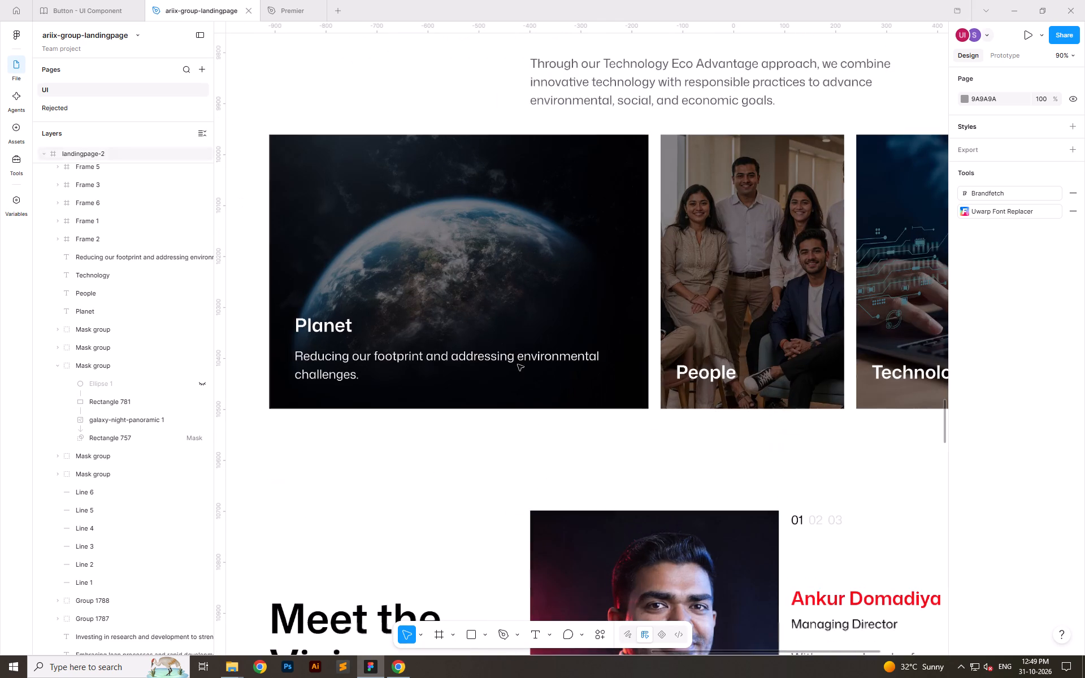
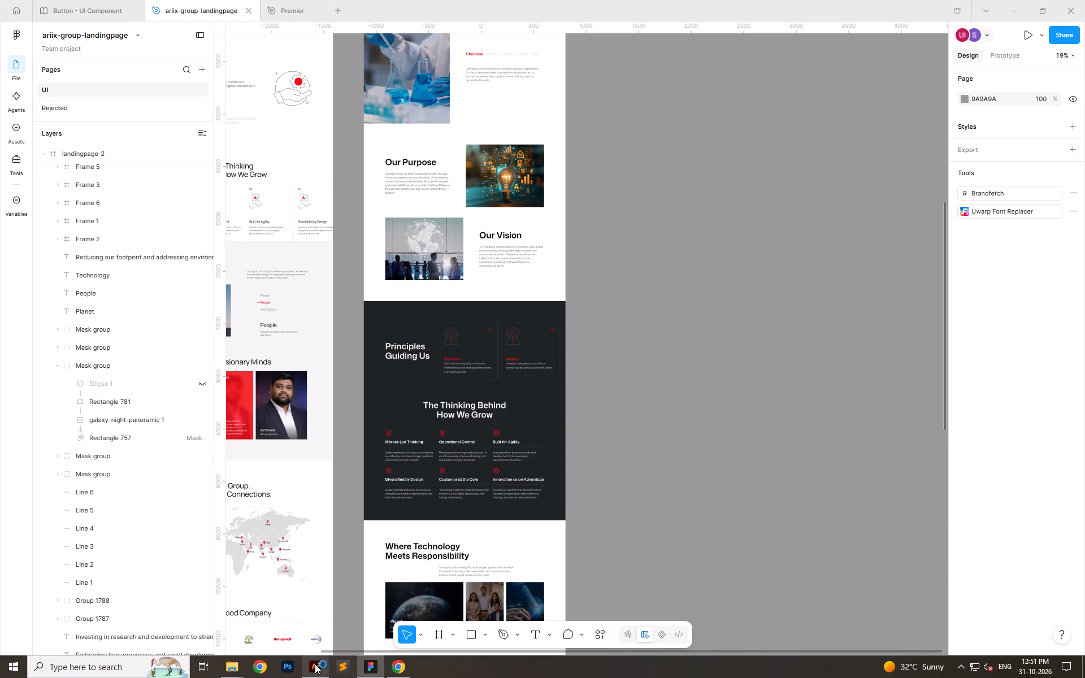
Examine the icons in the Illustrator file ARIIX_CHEMCIALS_ICONS.ai against those in Figma's "The Thinking Behind How We Grow" section.
click(315, 664)
click(315, 663)
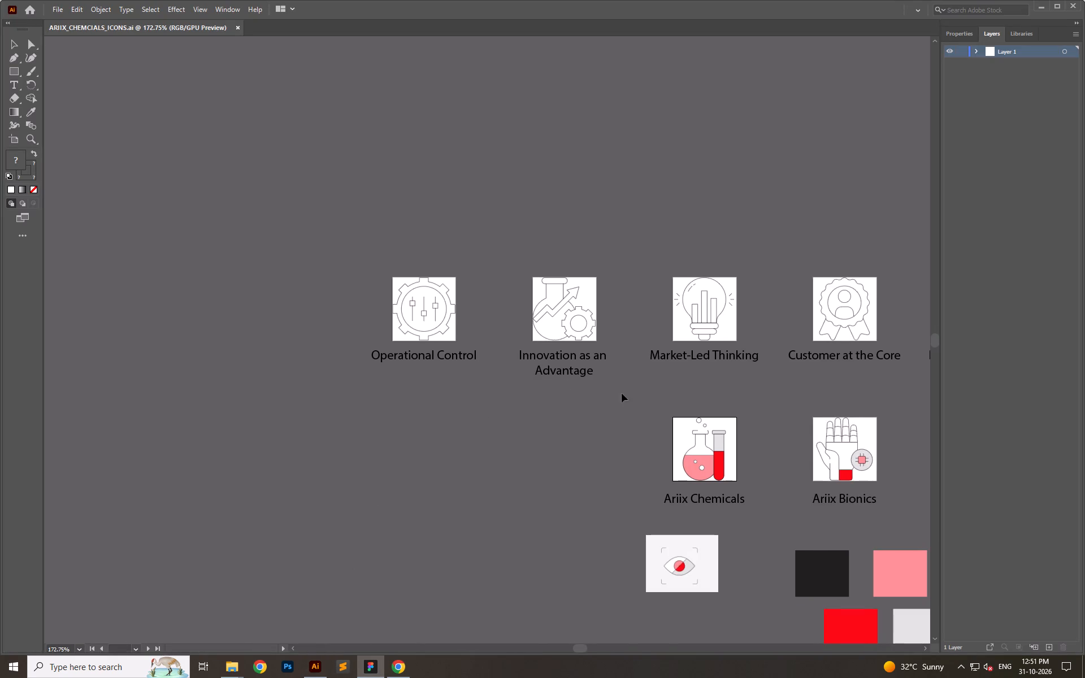
key(space)
key(space)
key(space)
key(space)
key(space)
key(space)
key(space)
key(space)
key(space)
key(space)
key(space)
key(space)
key(space)
key(space)
key(space)
key(space)
key(space)
key(space)
key(space)
key(space)
drag(605, 421, 443, 416)
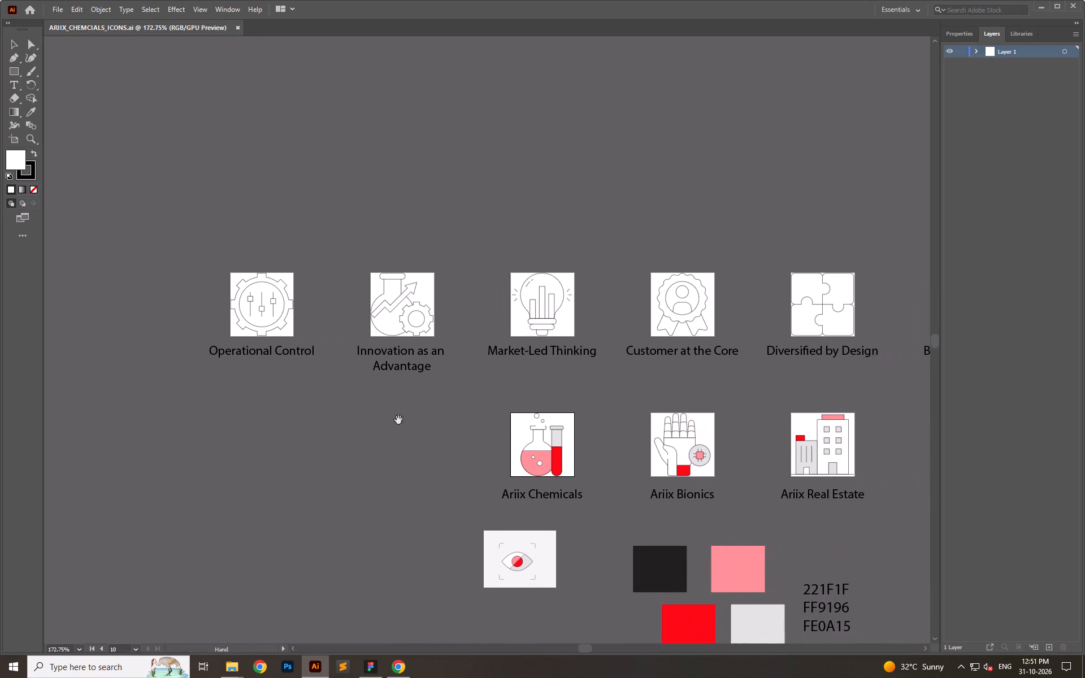
key(space)
key(alt+Tab)
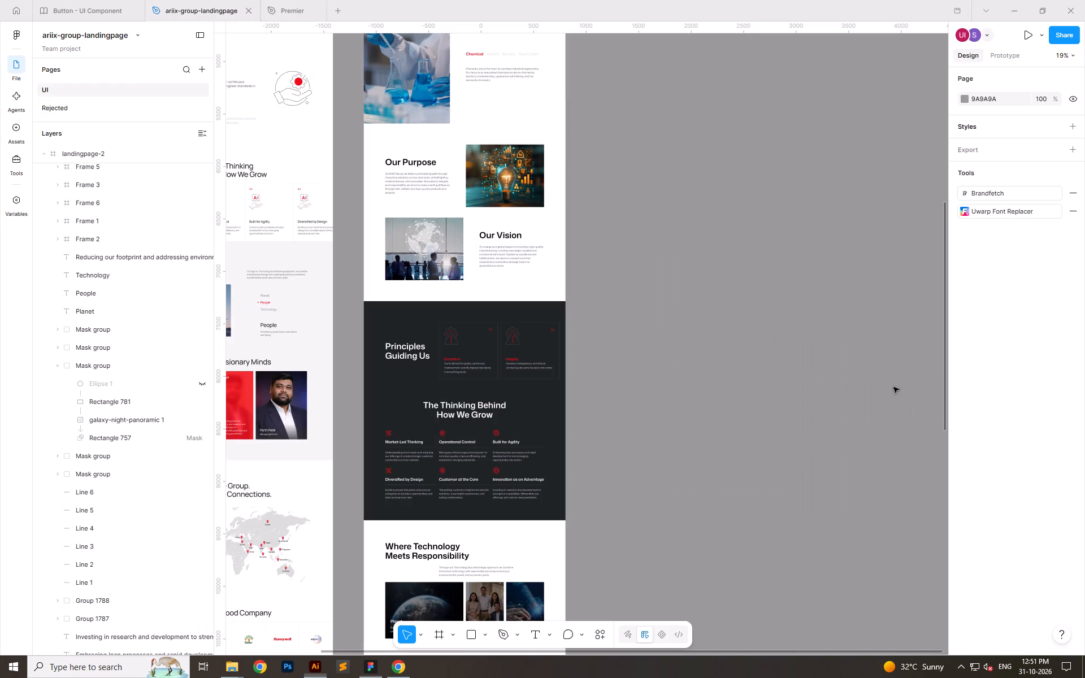
ctrl+scroll(582, 347, down, 5)
ctrl+scroll(514, 354, up, 9)
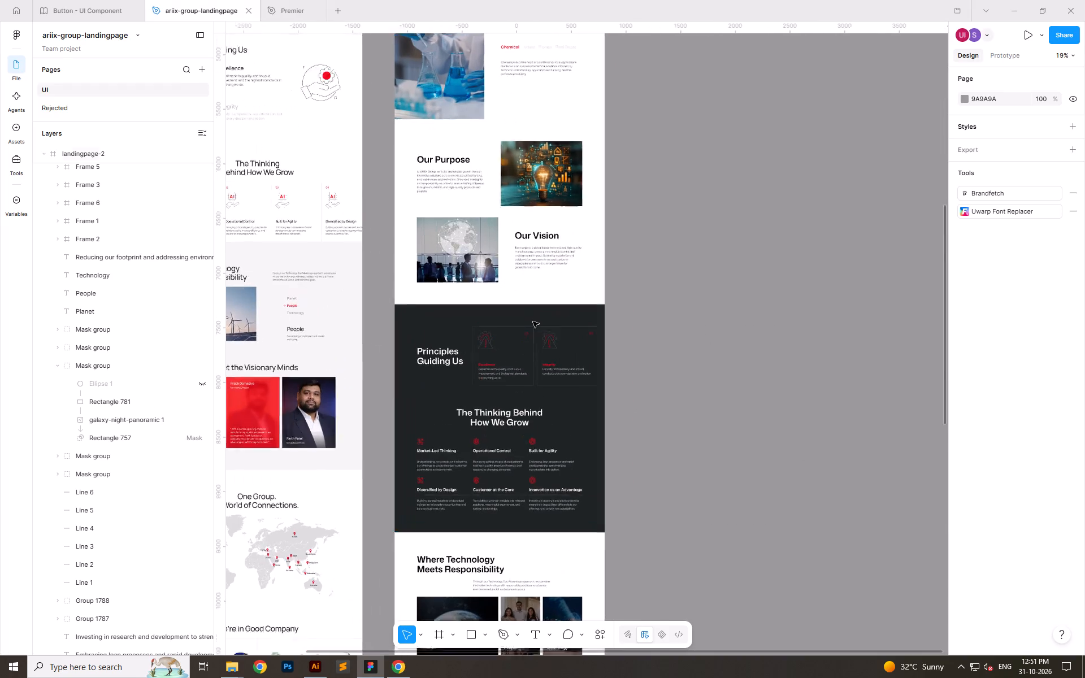
ctrl+scroll(533, 321, up, 3)
key(alt+Tab)
key(alt+Tab)
key(space)
key(space)
key(space)
key(space)
key(space)
key(space)
key(space)
key(space)
key(space)
drag(747, 502, 809, 243)
ctrl+scroll(562, 327, up, 7)
ctrl+scroll(602, 357, down, 3)
Copy the Operational Control icon from Illustrator and paste it in Figma on the empty canvas beside landingpage-2.
key(alt+Tab)
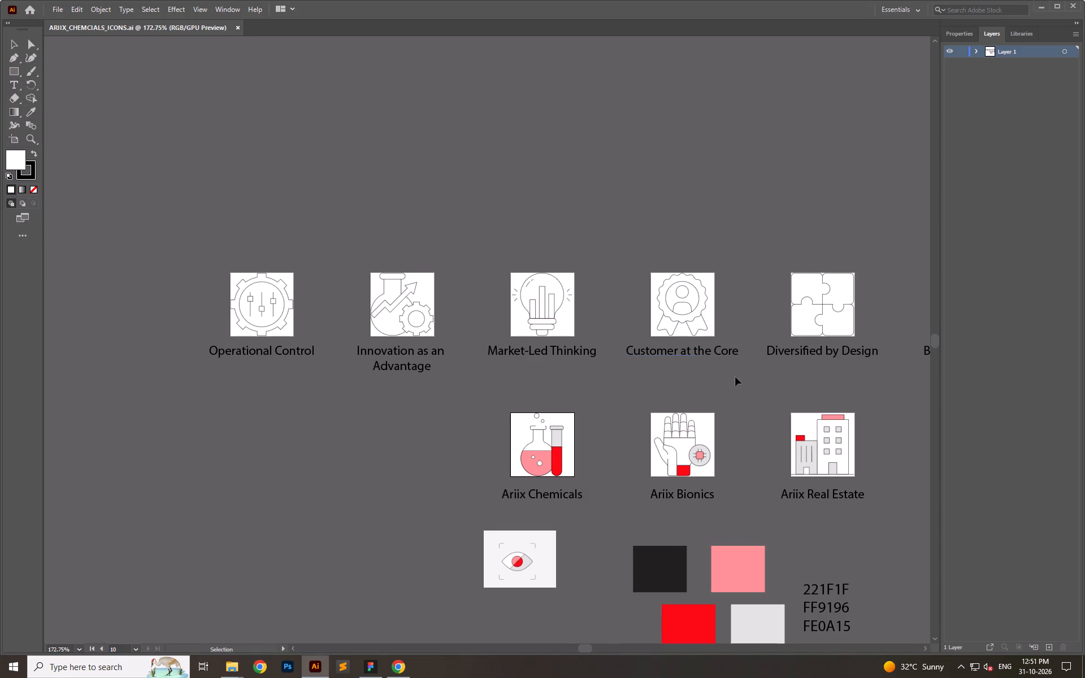
click(268, 308)
click(262, 309)
key(ctrl+c)
key(alt+Tab)
key(ctrl+v)
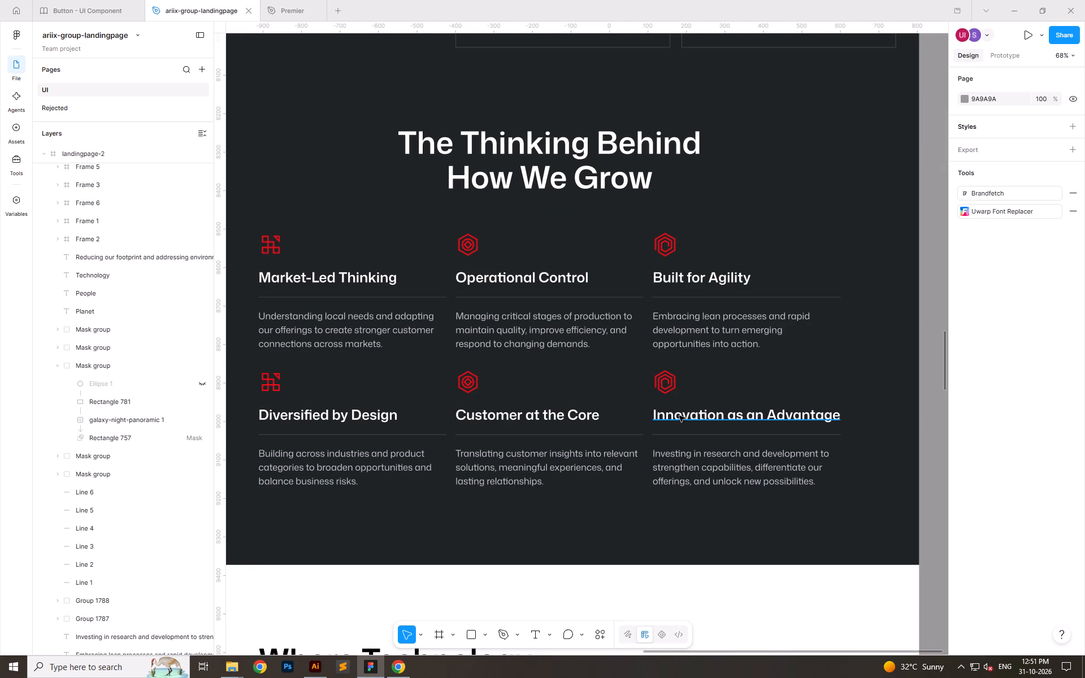
ctrl+scroll(559, 379, down, 2)
drag(575, 345, 895, 268)
click(909, 314)
Recolour the pasted gear icon from the page's colours to red FE0A15.
ctrl+scroll(917, 277, up, 6)
ctrl+scroll(930, 248, down, 1)
ctrl+scroll(933, 242, up, 10)
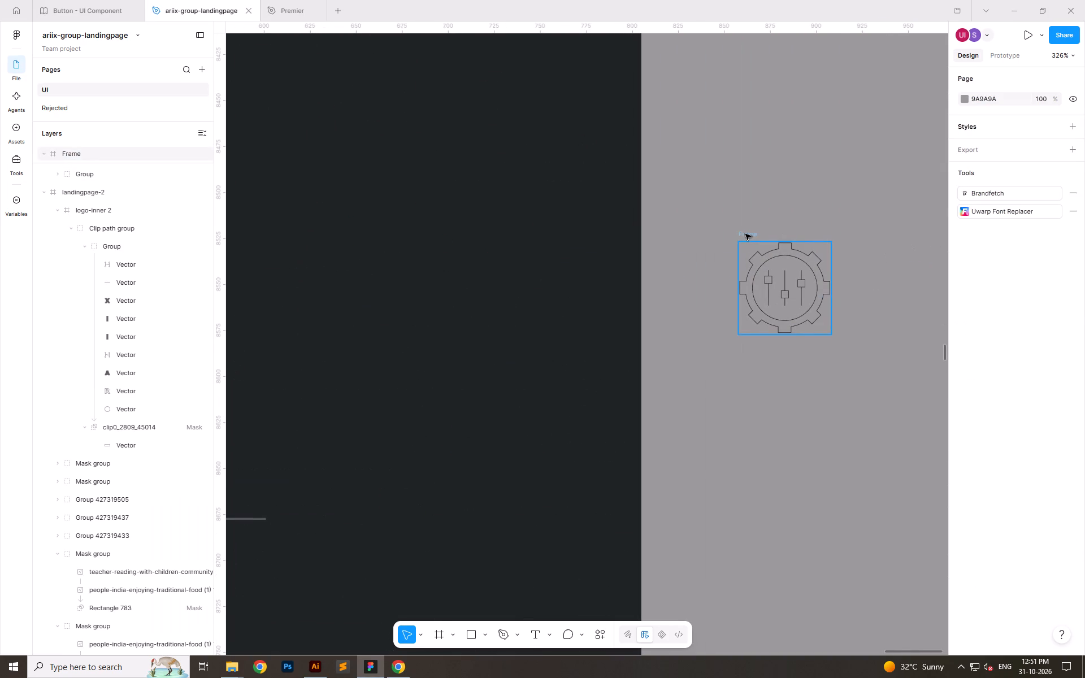
click(745, 234)
click(965, 494)
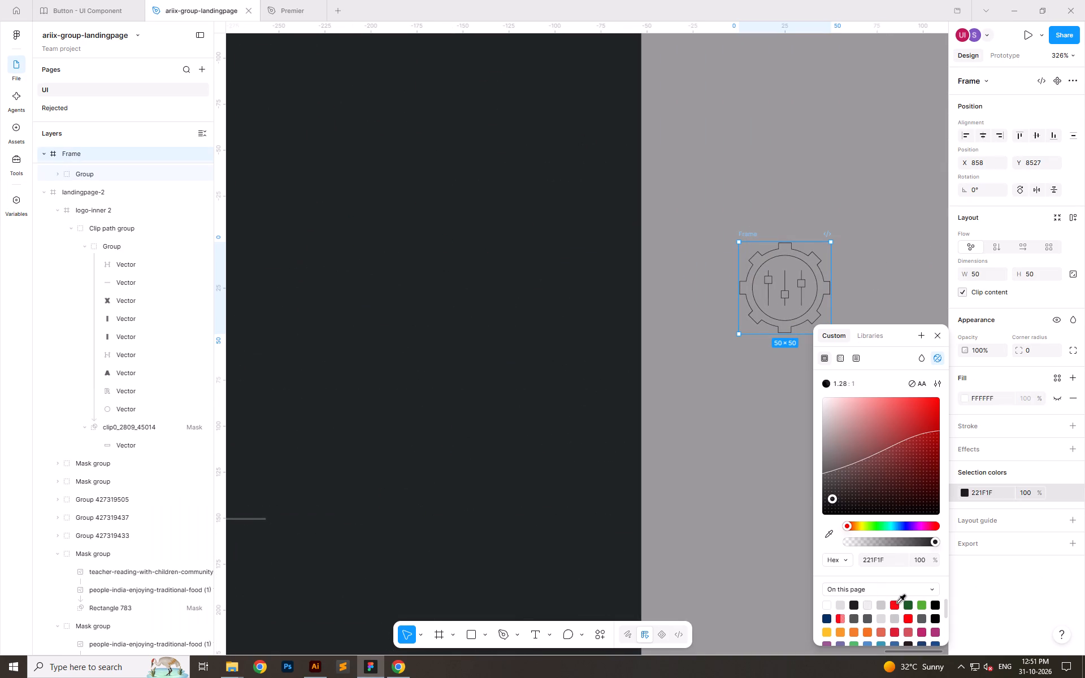
click(897, 603)
click(743, 490)
Replace the hexagon icon above the Operational Control heading with a copy of the red gear icon.
ctrl+scroll(685, 349, down, 6)
click(721, 279)
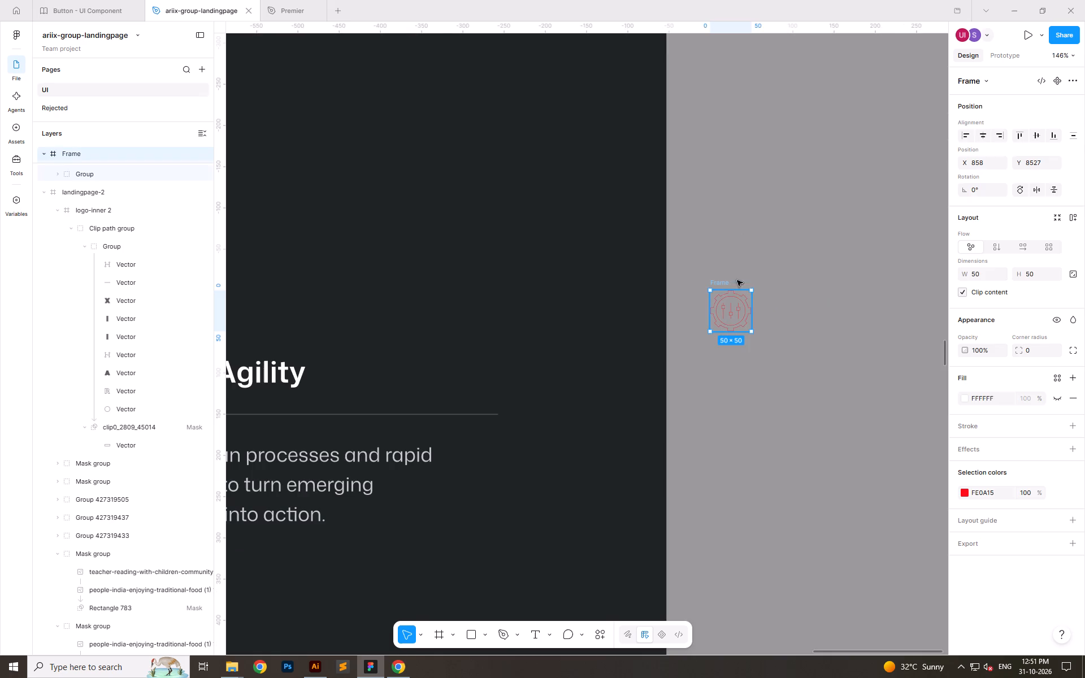
key(ctrl+c)
ctrl+scroll(804, 300, down, 7)
click(318, 308)
key(ctrl+shift+r)
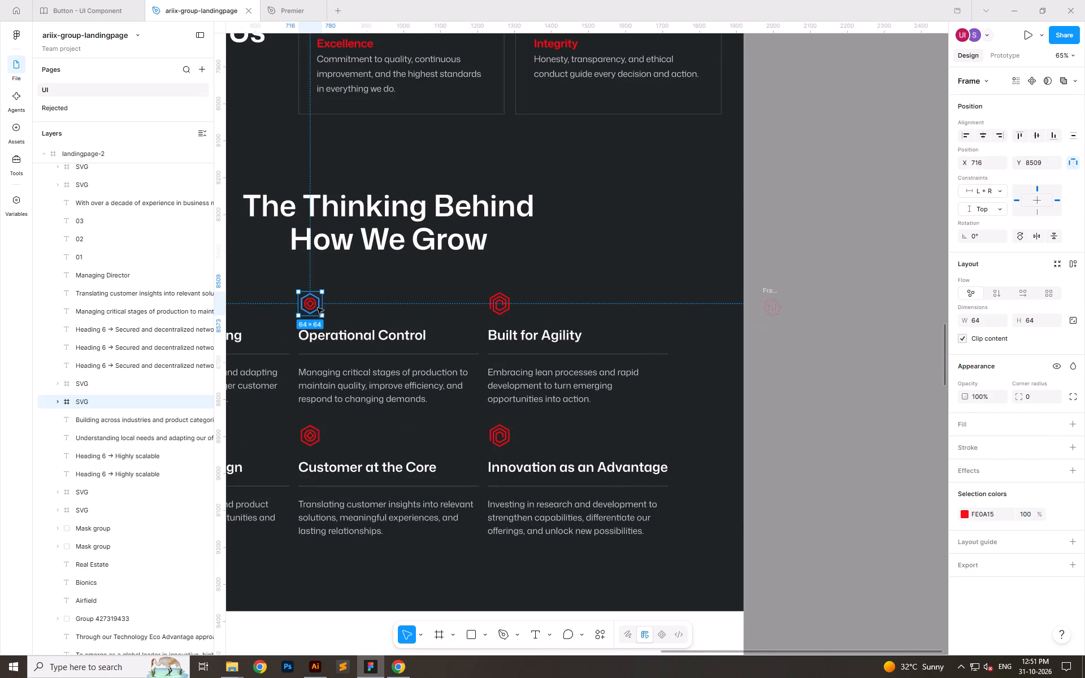
Try stroke weights of 3 and 1.5 on the gear icon's inner group, settling on a weight of 1.
ctrl+scroll(298, 313, up, 13)
ctrl+scroll(448, 382, down, 5)
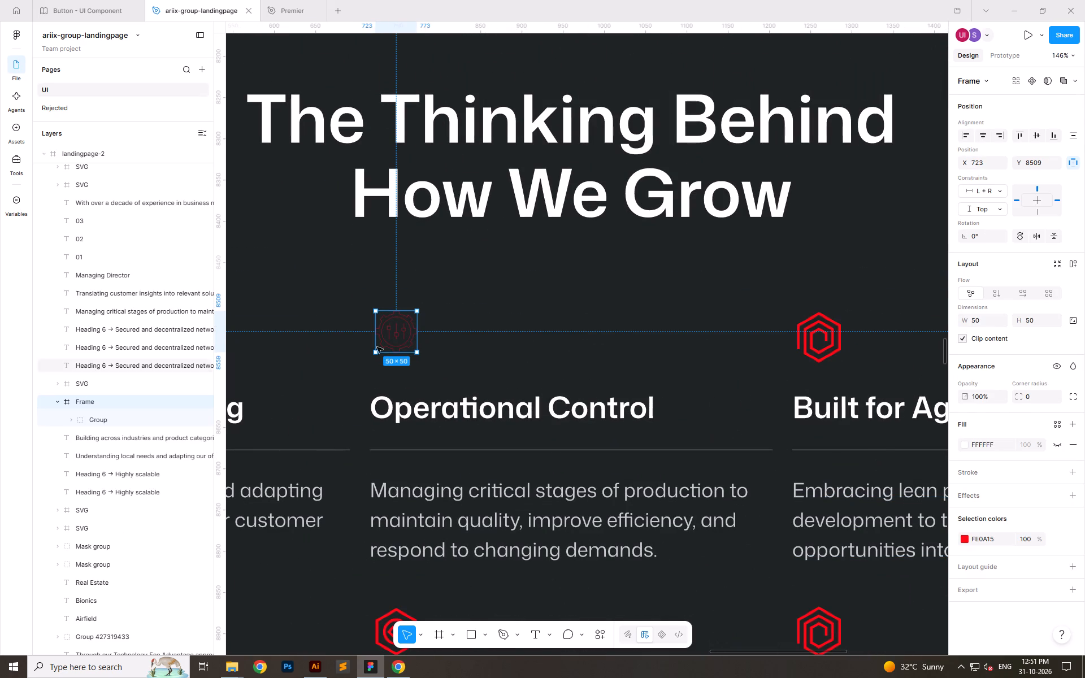
click(399, 333)
click(128, 420)
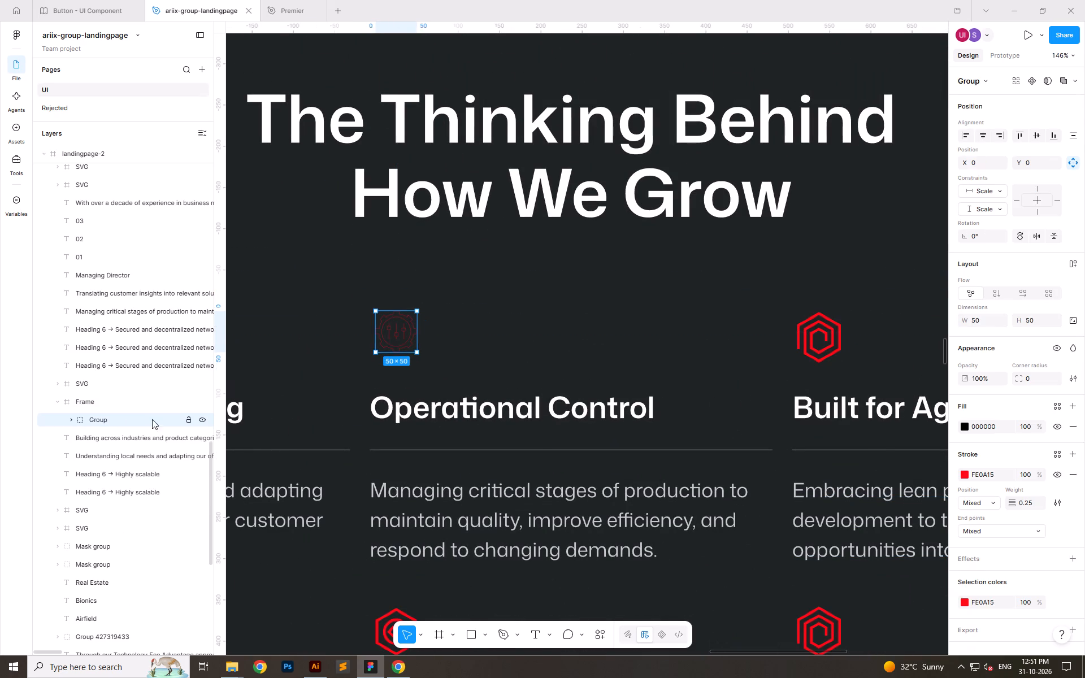
click(1025, 502)
key(3)
key(Return)
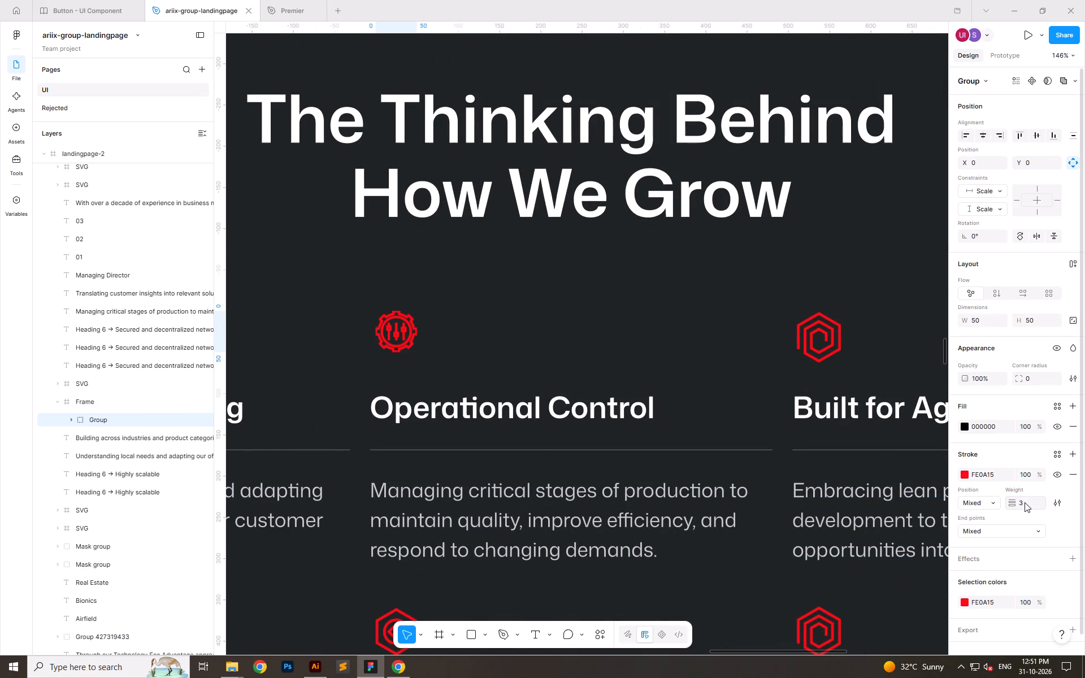
click(1025, 502)
key(1)
key(Return)
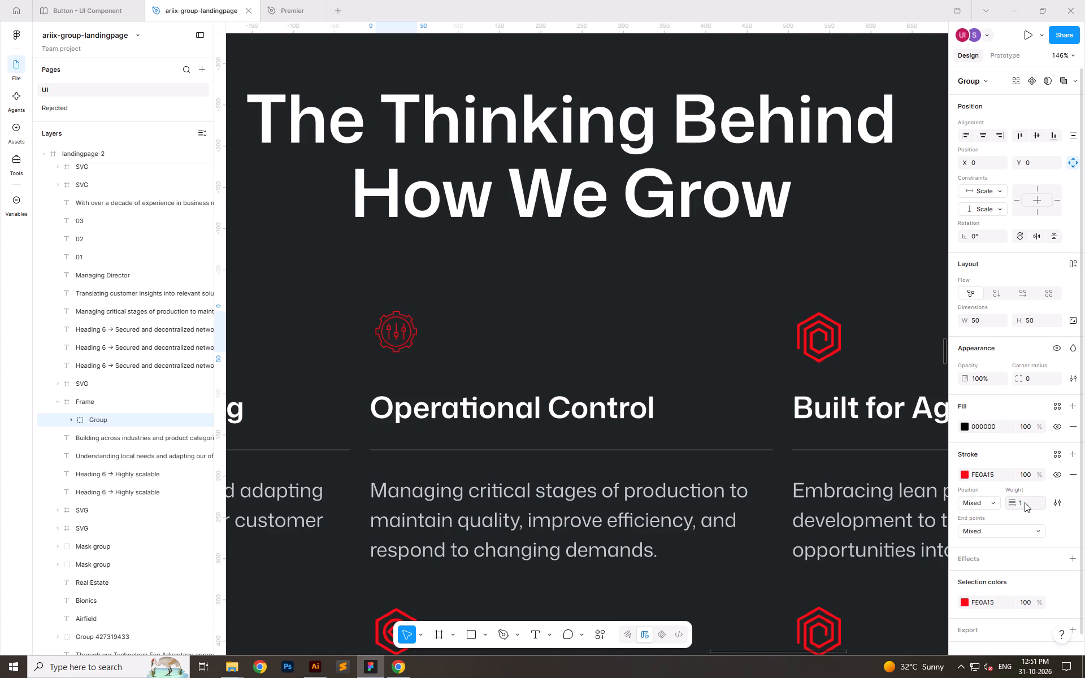
click(1025, 502)
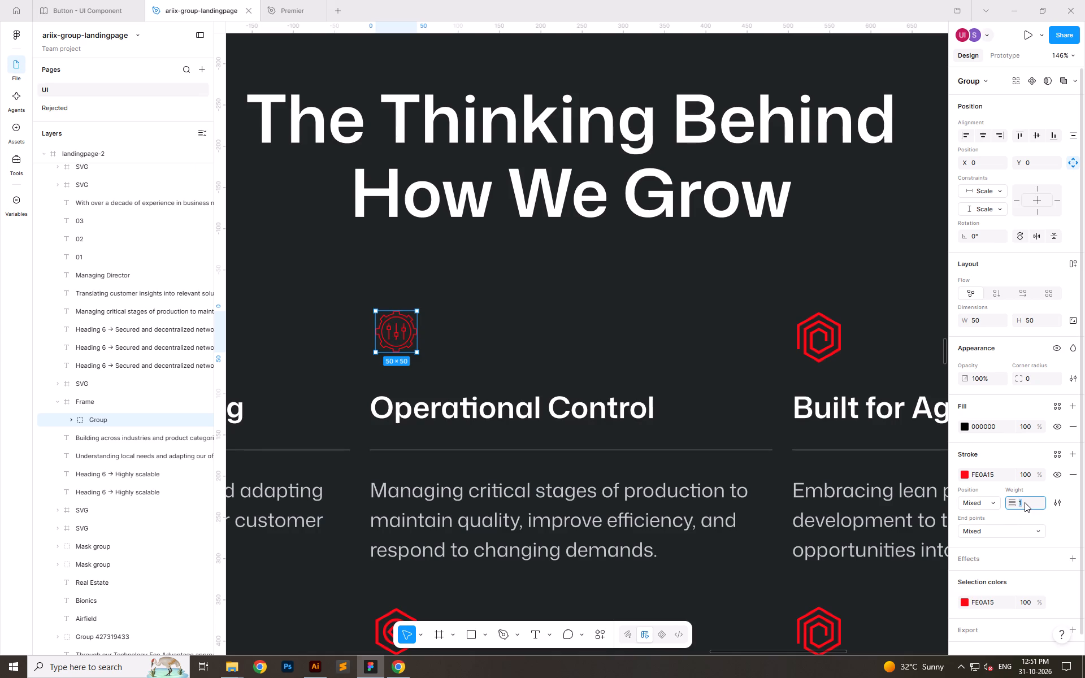
text(1.5)
key(Return)
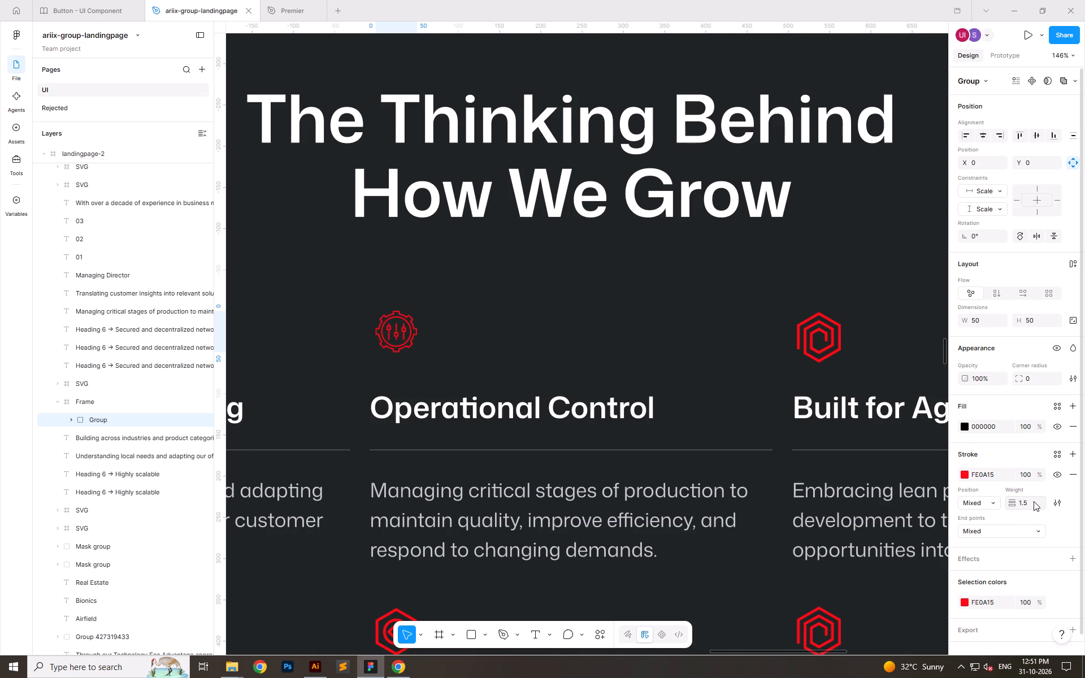
click(1030, 499)
key(1)
key(Return)
Align the gear icon's left edge with the Operational Control heading at X 716.
ctrl+scroll(592, 403, down, 9)
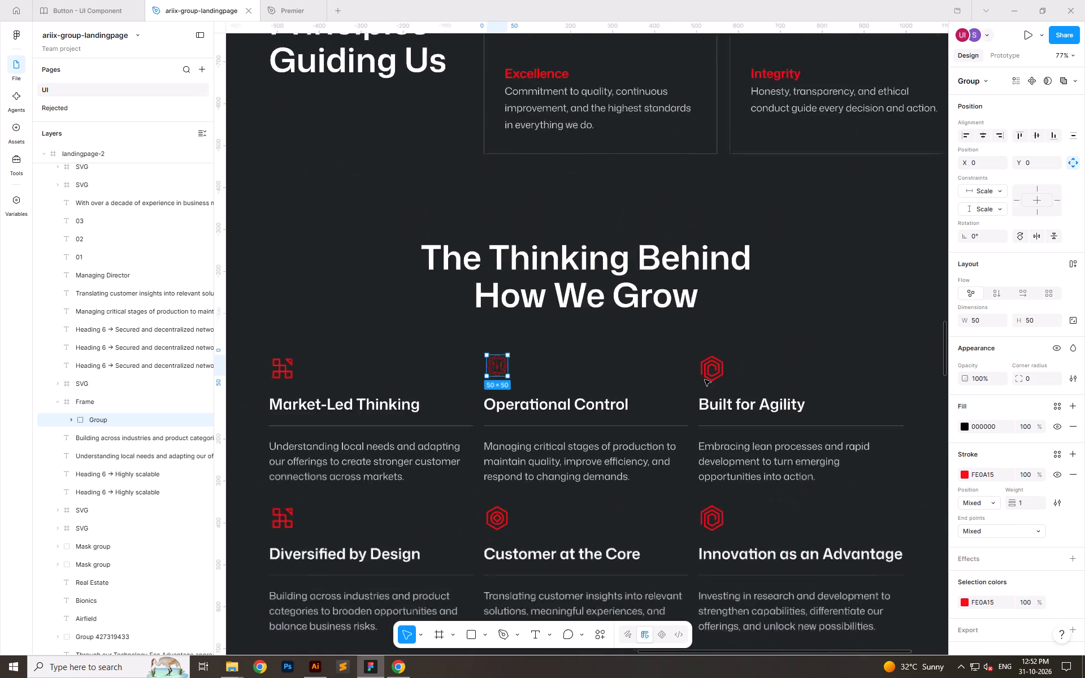
ctrl+scroll(602, 351, down, 4)
ctrl+scroll(605, 559, up, 3)
click(912, 359)
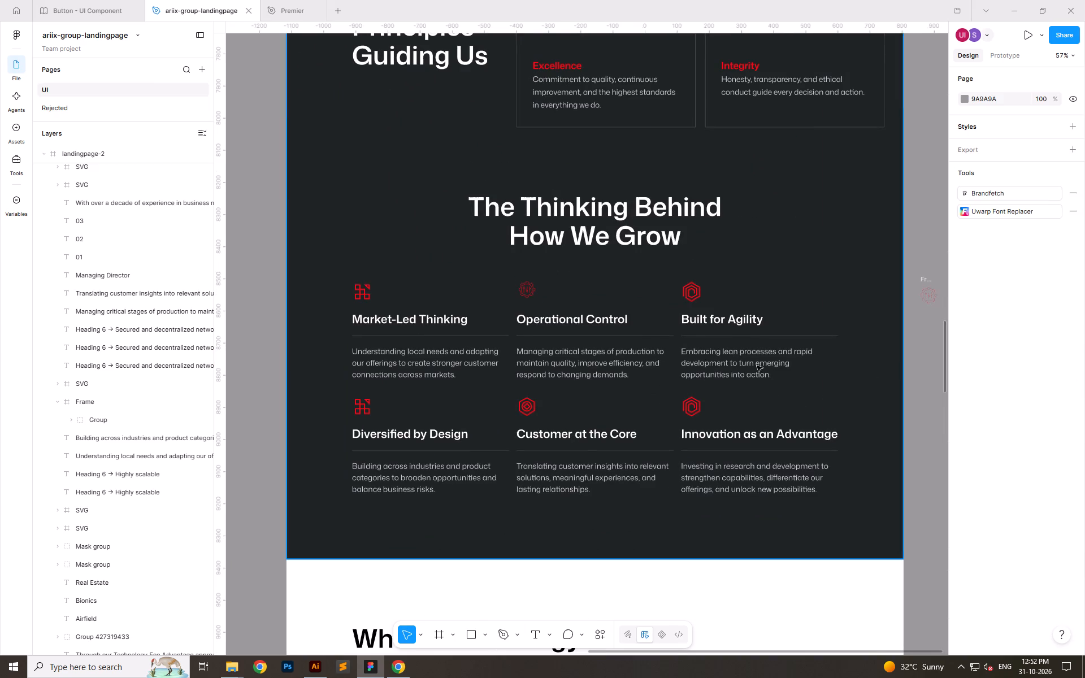
ctrl+scroll(557, 310, up, 6)
ctrl+click(502, 277)
click(534, 315)
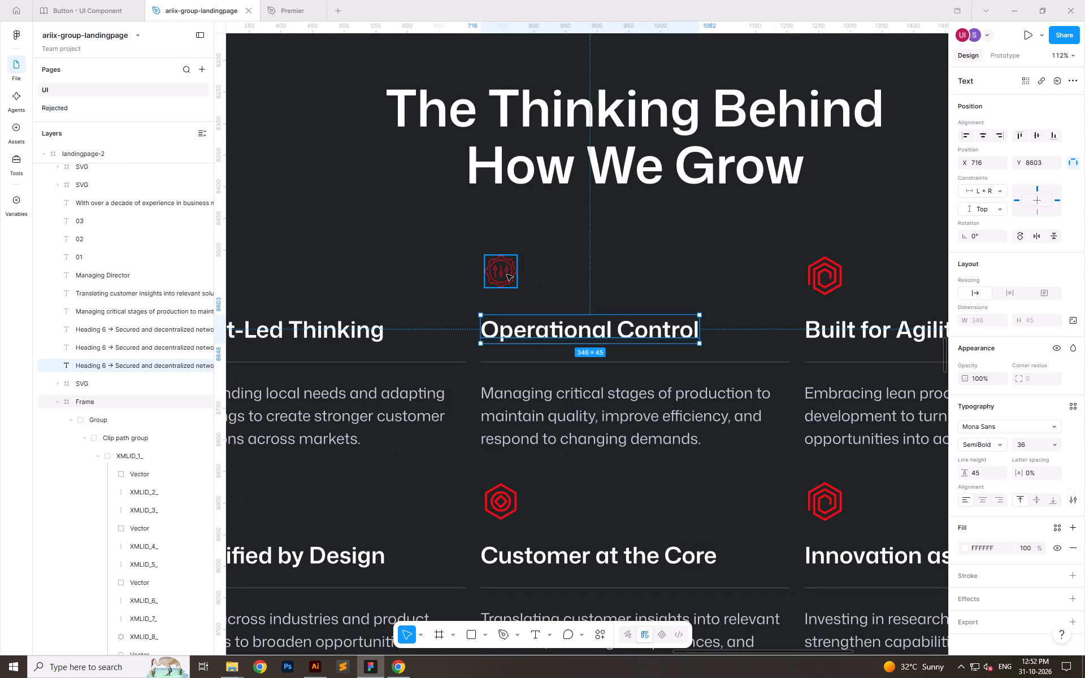
click(507, 275)
key(alt+shift+Left)
key(alt+Right)
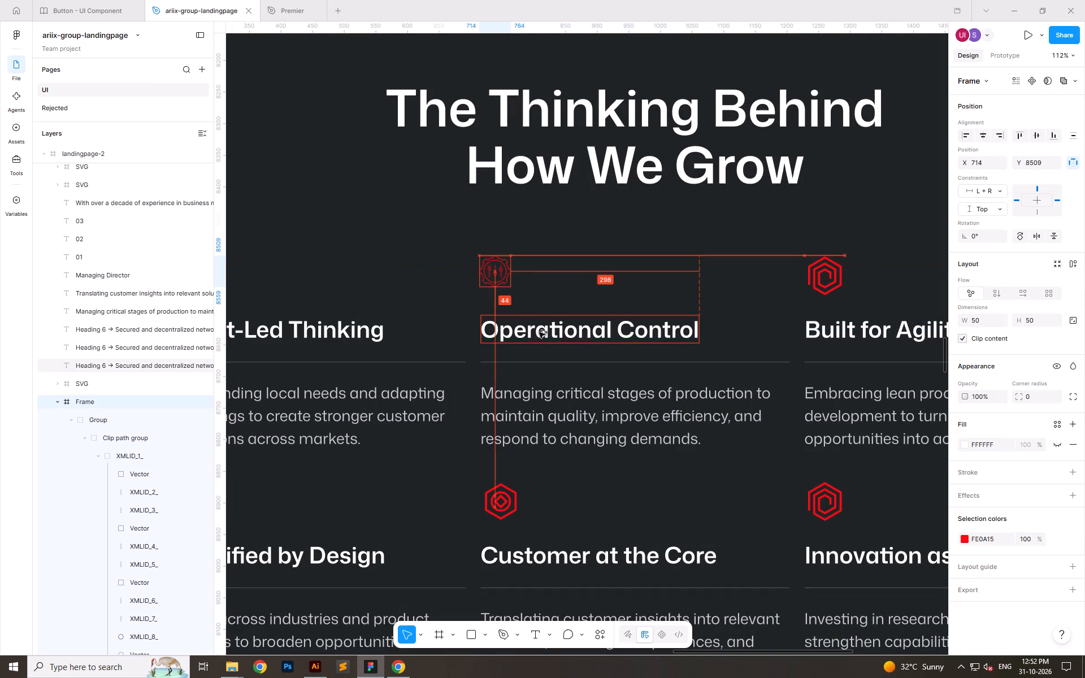
key(alt+Right)
key(alt+Right)
ctrl+scroll(541, 332, down, 2)
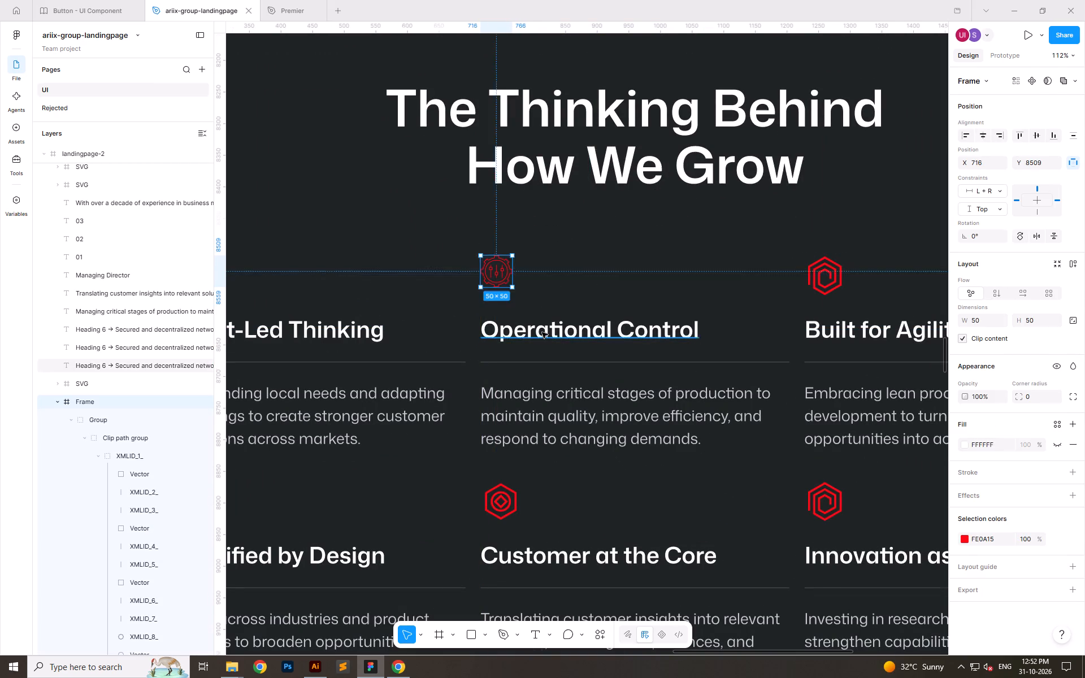
ctrl+scroll(542, 332, down, 7)
click(862, 385)
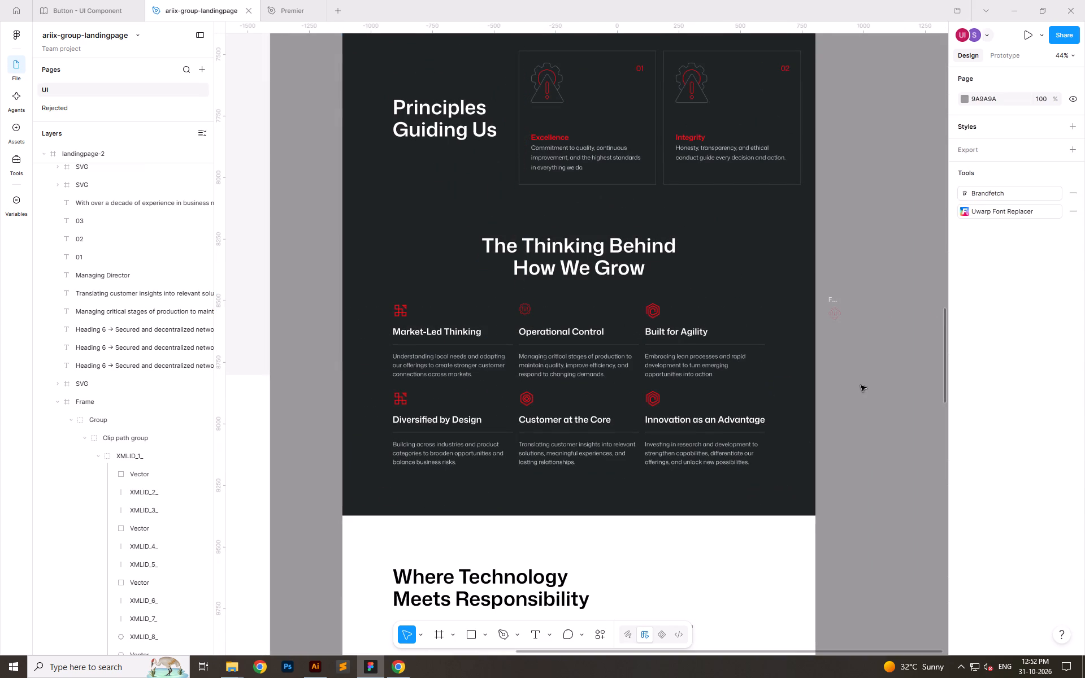
Switch to Illustrator and close the ARIIX_CHEMCIALS_ICONS.ai document.
ctrl+scroll(508, 319, up, 7)
ctrl+scroll(529, 343, down, 4)
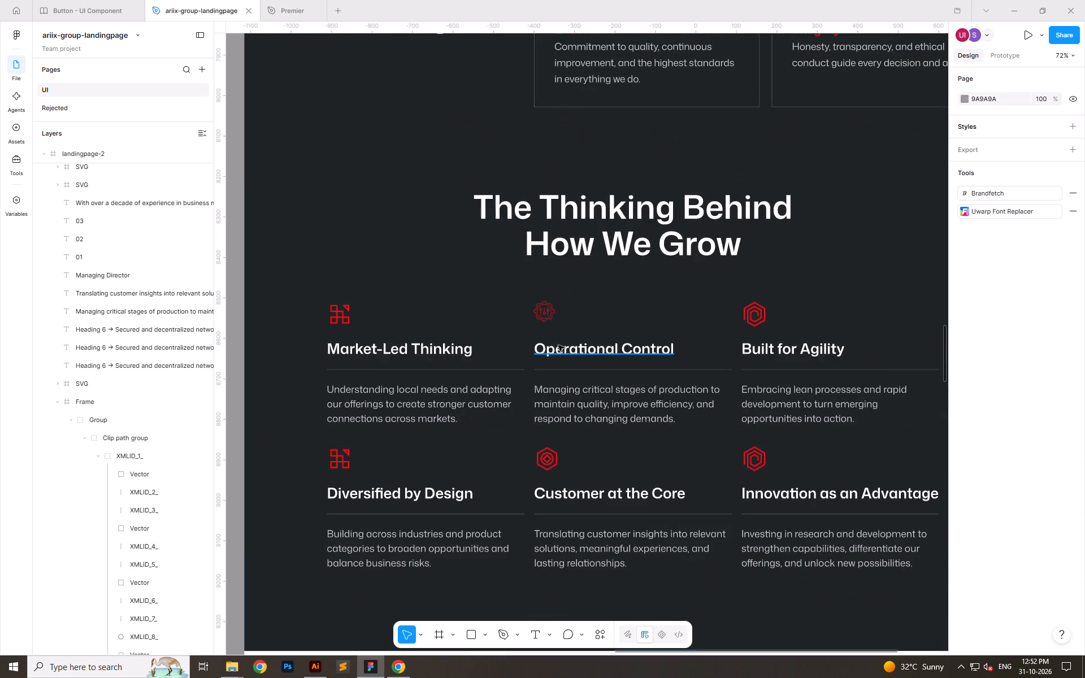
key(alt+Tab)
click(329, 418)
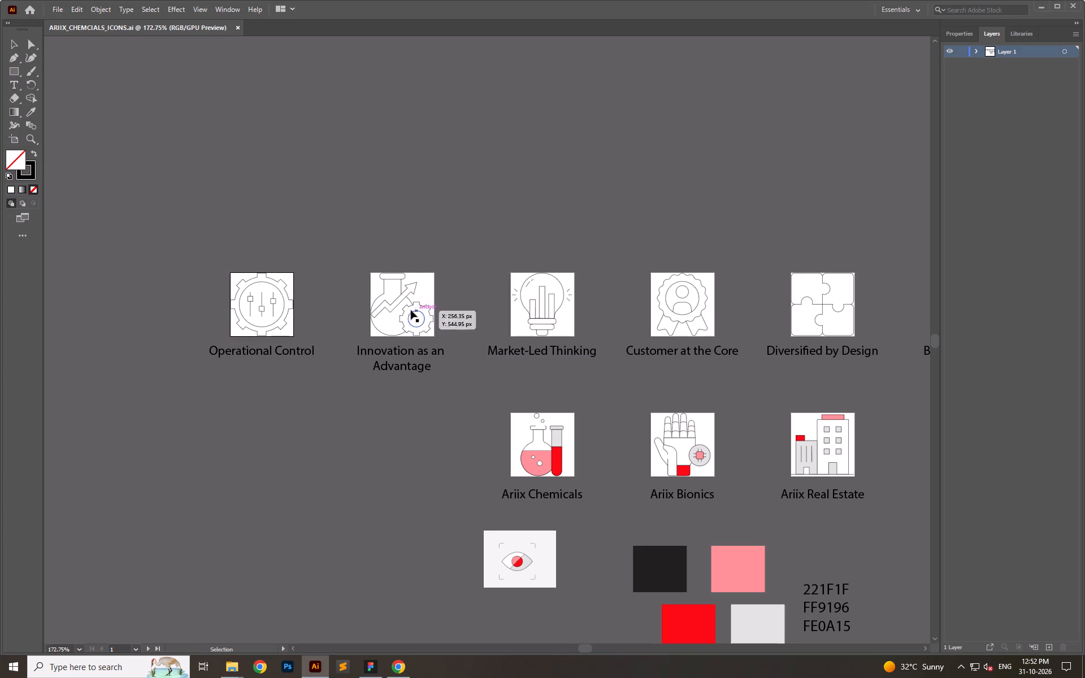
click(410, 308)
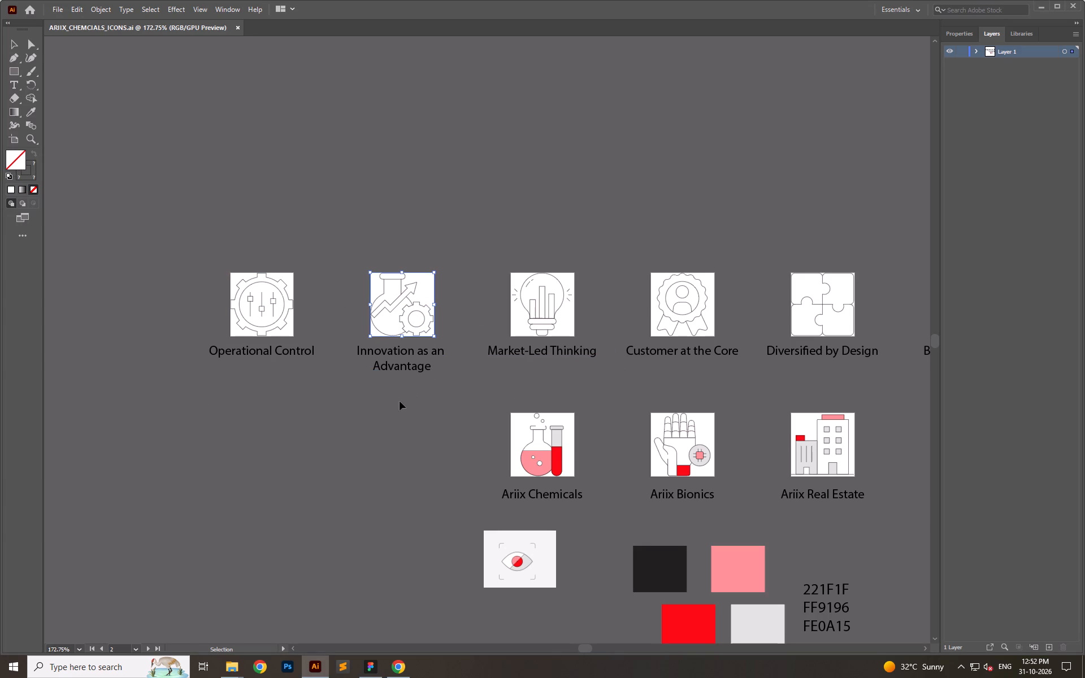
click(400, 401)
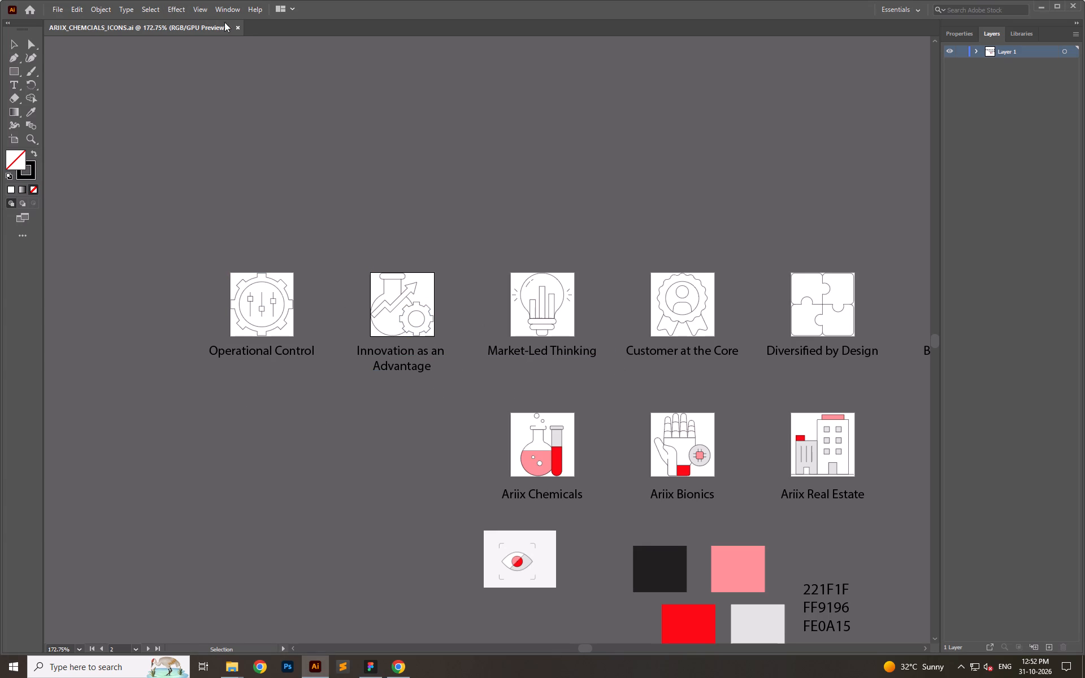
click(235, 28)
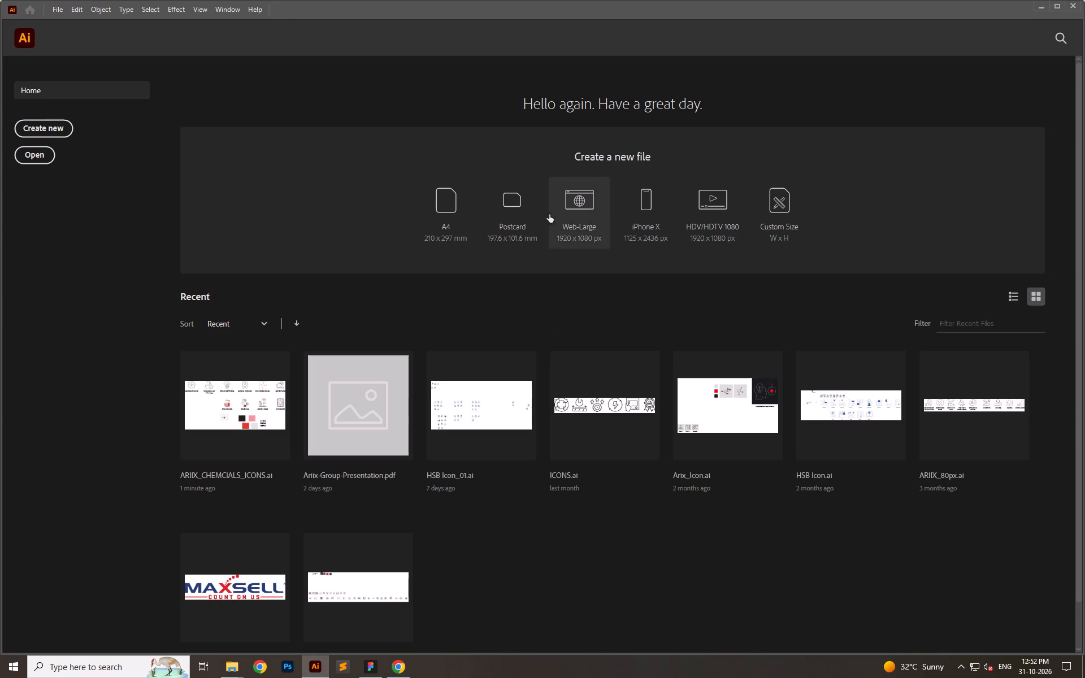
click(725, 543)
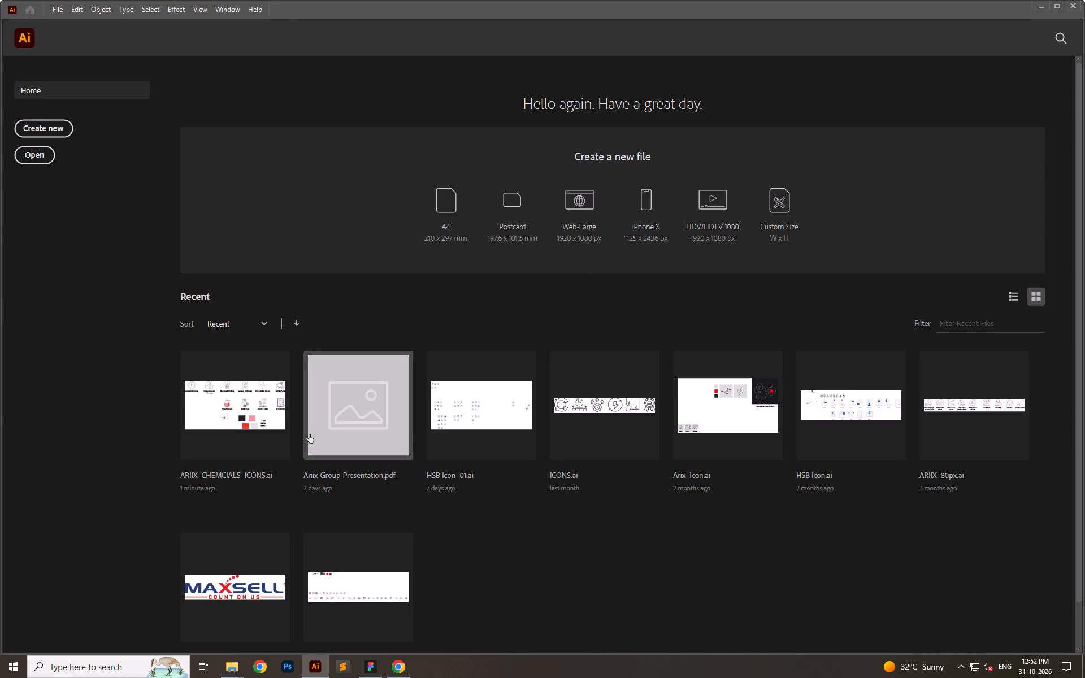
Return to Figma and compare the Operational Control icon's size and heading gap with the Built for Agility icon's.
click(361, 673)
click(548, 318)
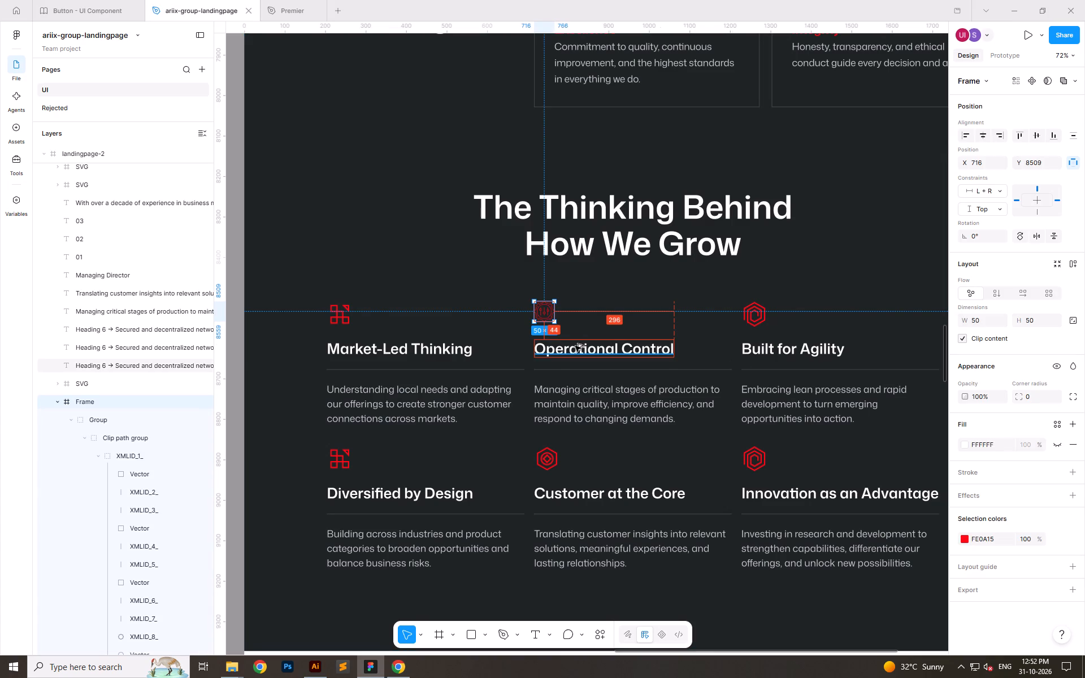
click(764, 315)
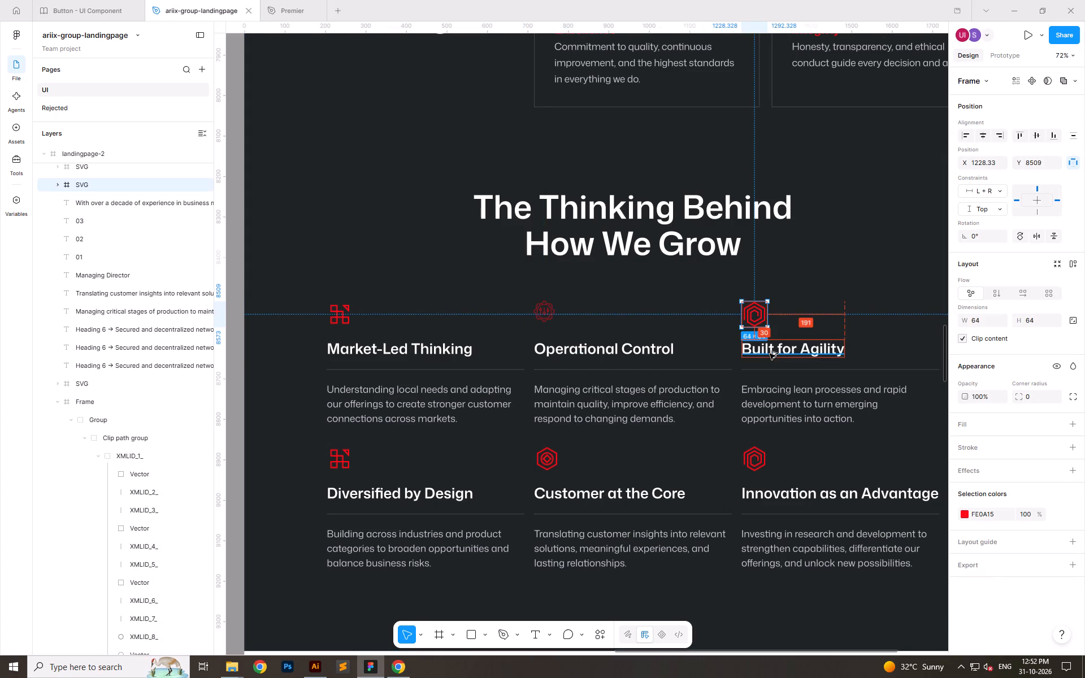
click(541, 320)
ctrl+scroll(579, 351, up, 11)
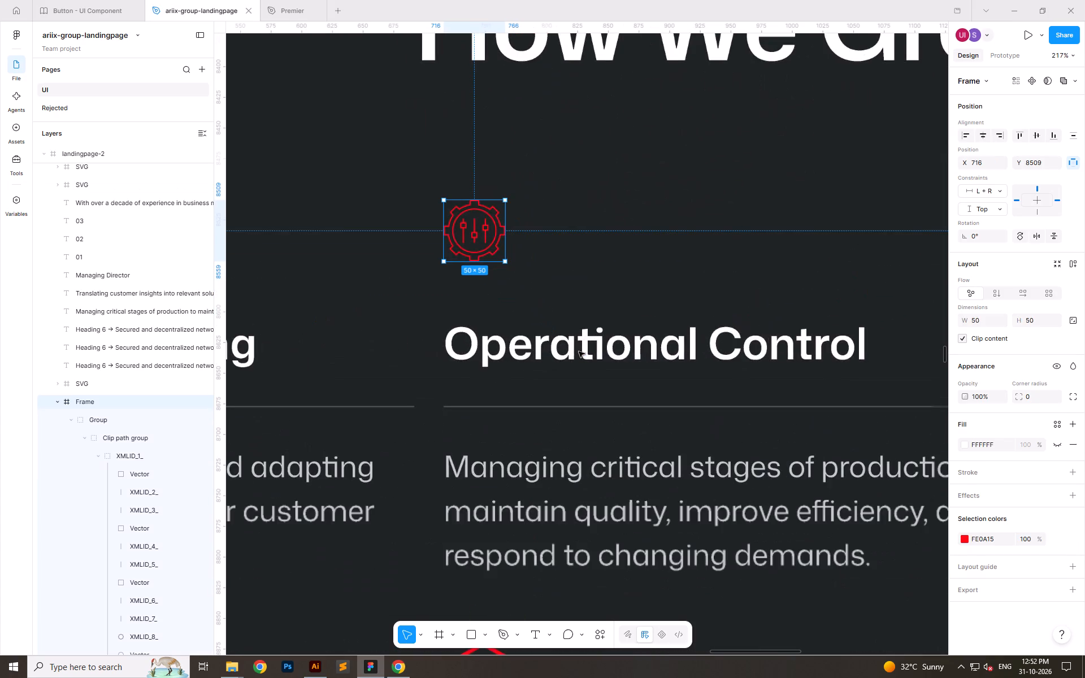
ctrl+scroll(544, 340, down, 5)
click(817, 293)
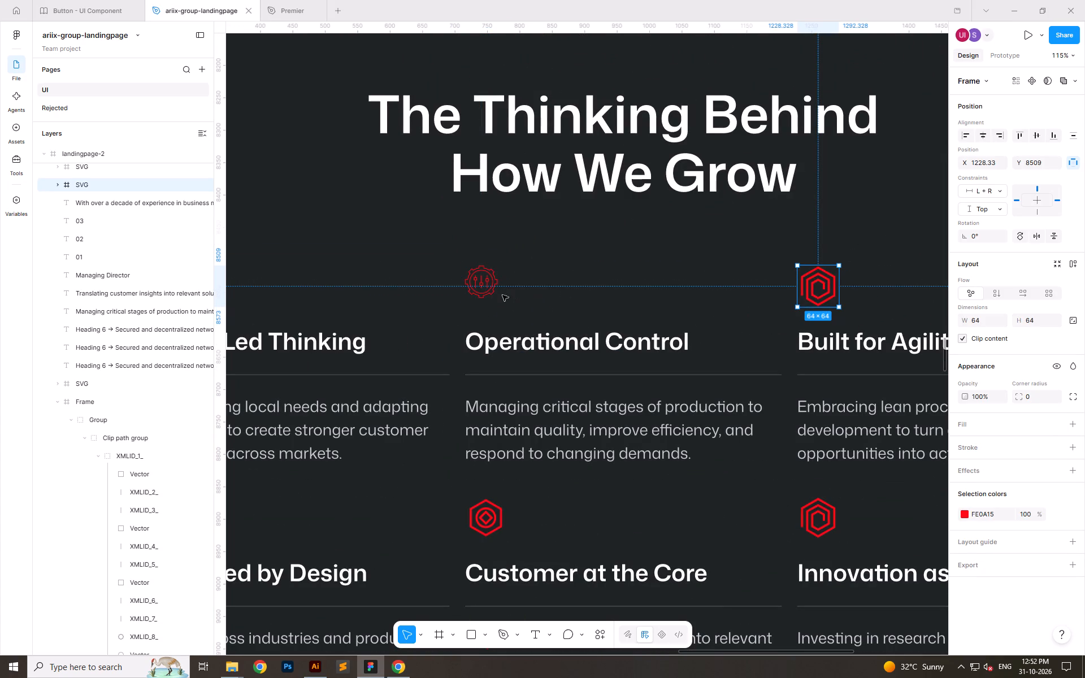
Lock the gear icon's aspect ratio and resize it to 60 × 60.
click(484, 290)
click(1075, 313)
click(1071, 323)
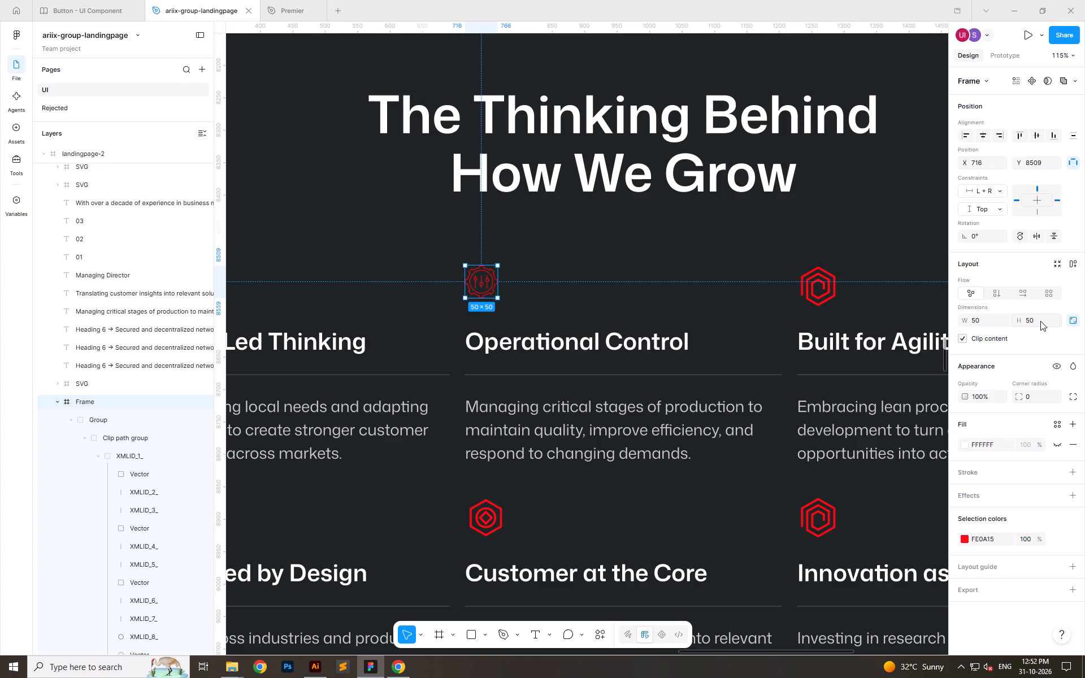
click(1040, 321)
text(60)
key(Return)
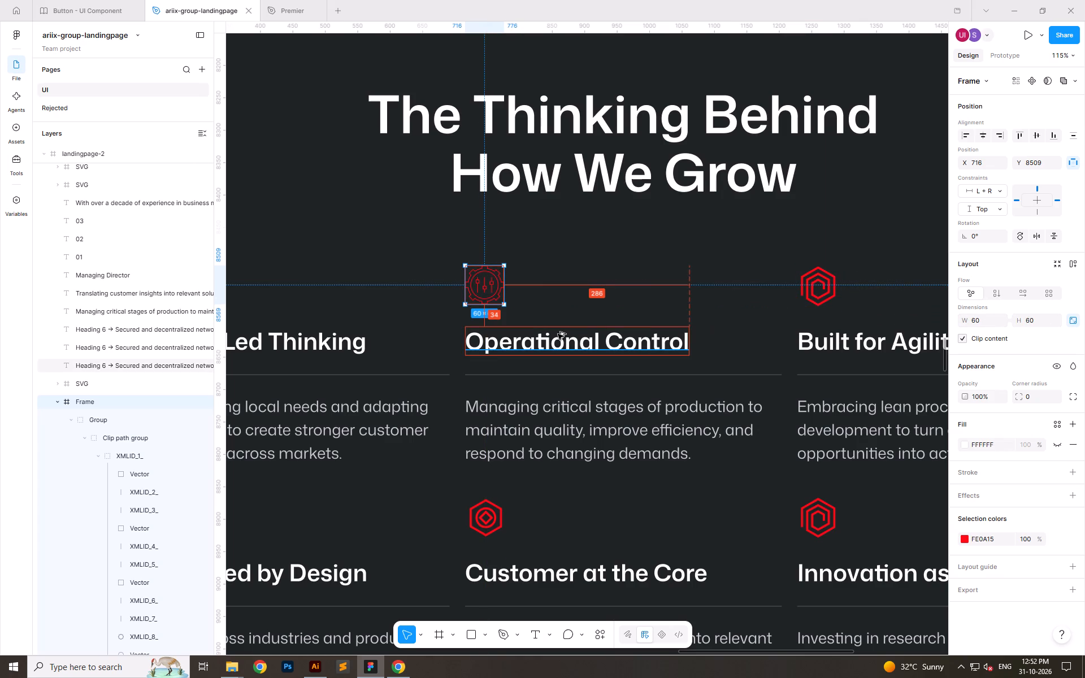
Move the gear icon down 4 px towards the Operational Control heading, to Y 8513.
key(alt+Down)
key(alt+Down)
key(alt+Down)
key(alt+Down)
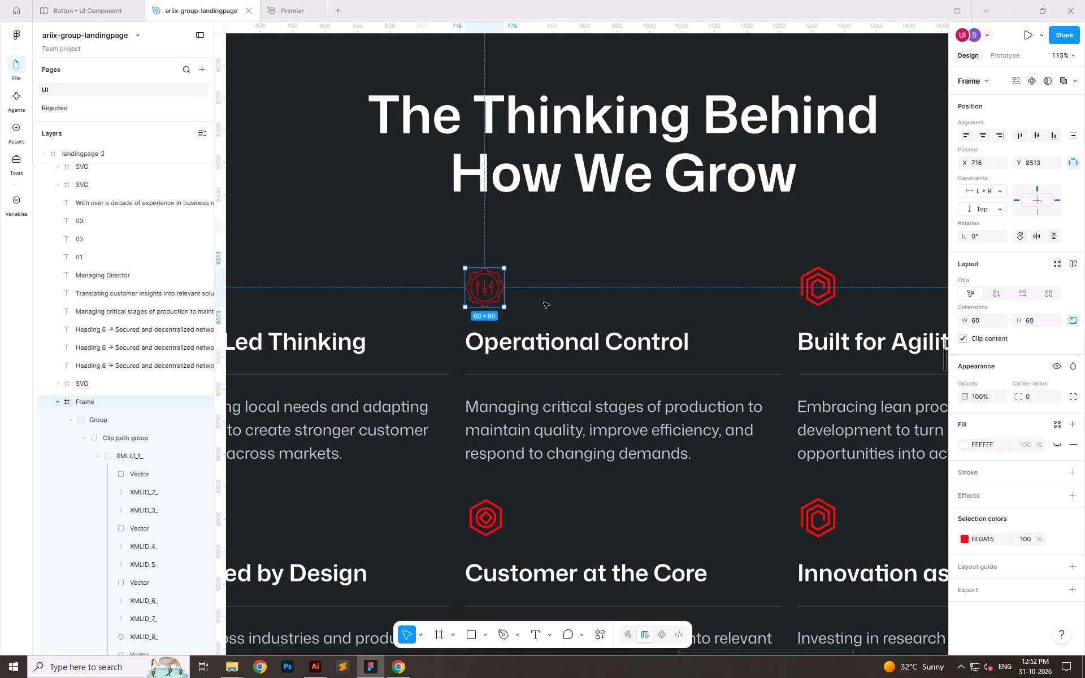
Examine the gear icon's size and alignment against the other icons in the How We Grow section.
ctrl+scroll(544, 302, down, 4)
ctrl+scroll(519, 372, down, 3)
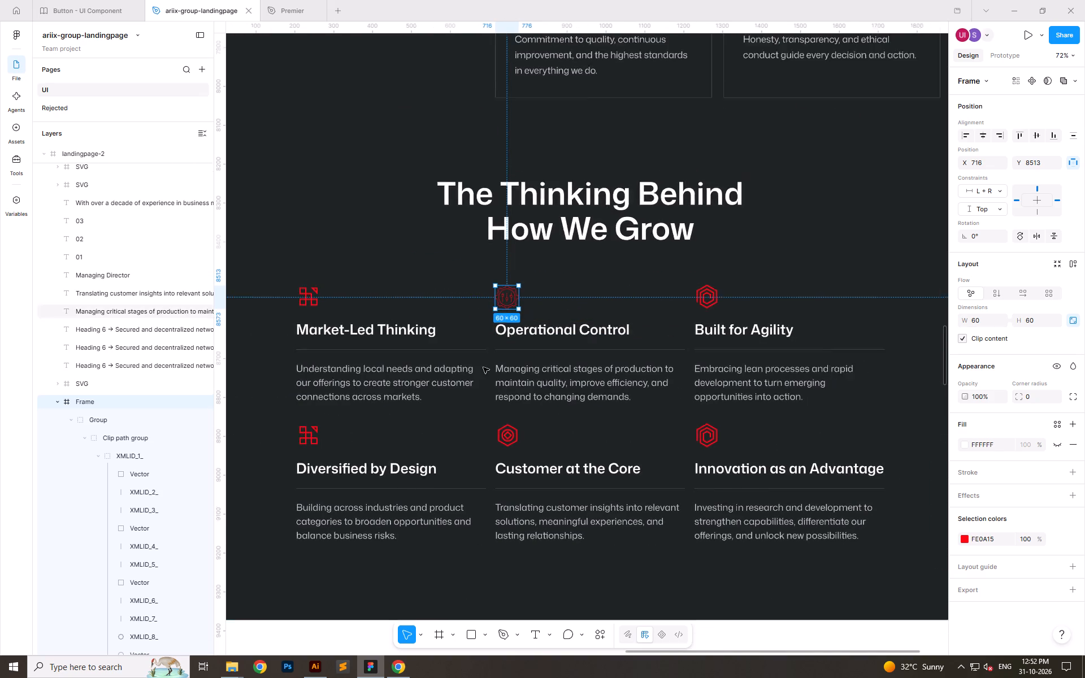
ctrl+scroll(483, 367, down, 2)
ctrl+scroll(481, 340, up, 2)
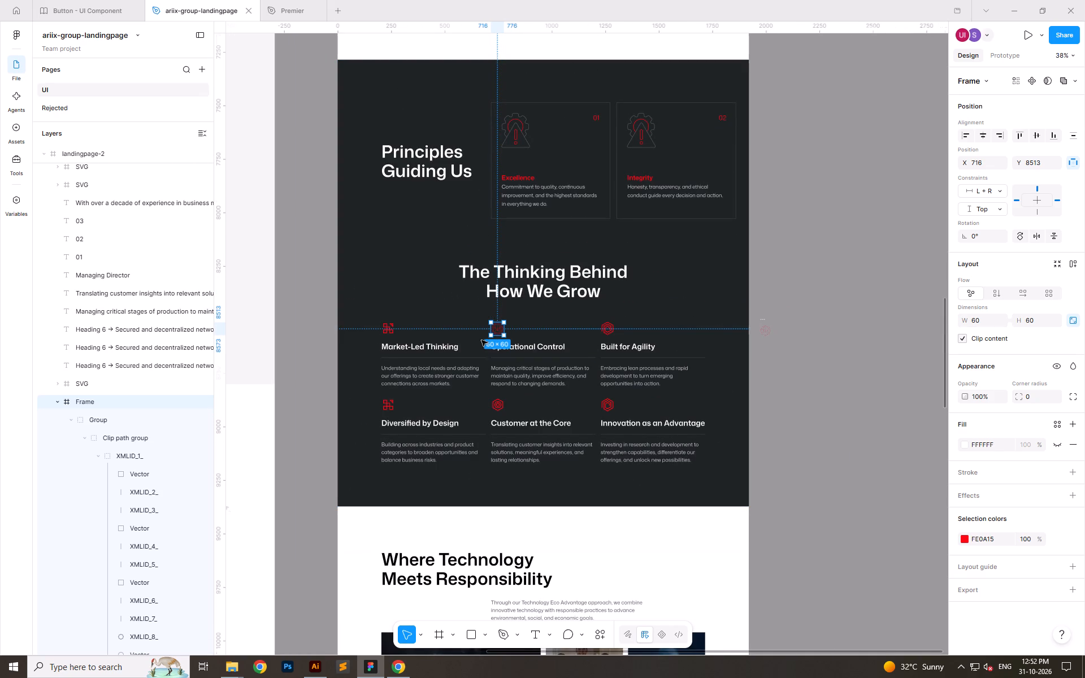
ctrl+scroll(481, 340, up, 9)
ctrl+scroll(687, 341, down, 5)
ctrl+scroll(377, 353, up, 5)
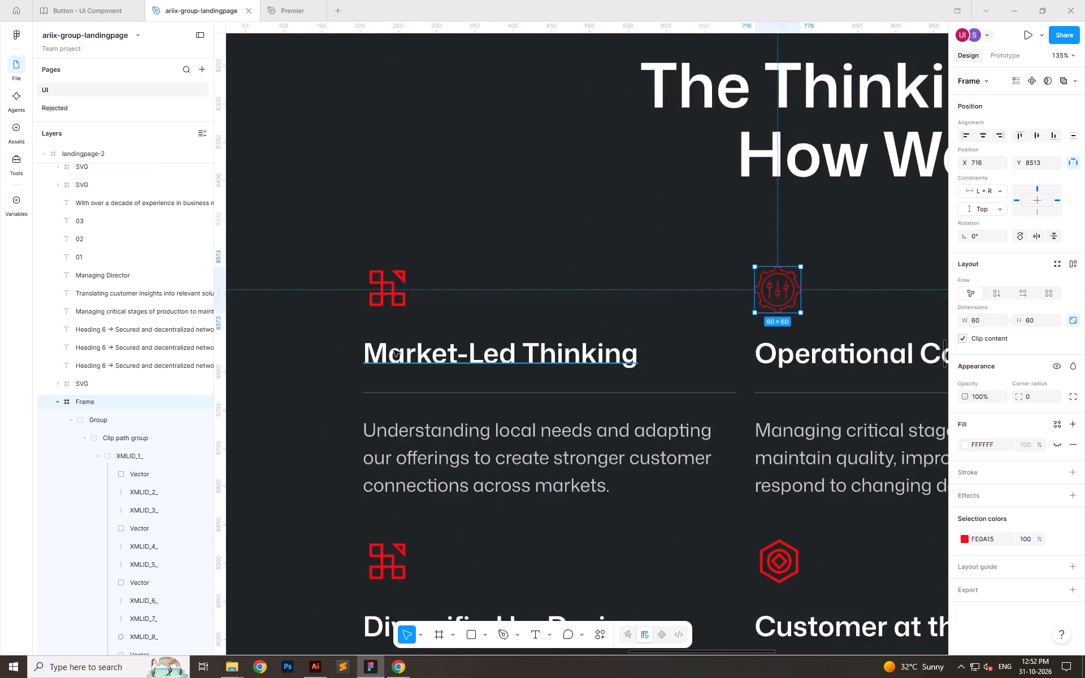
ctrl+scroll(388, 350, down, 4)
ctrl+scroll(714, 306, up, 6)
ctrl+scroll(502, 367, down, 5)
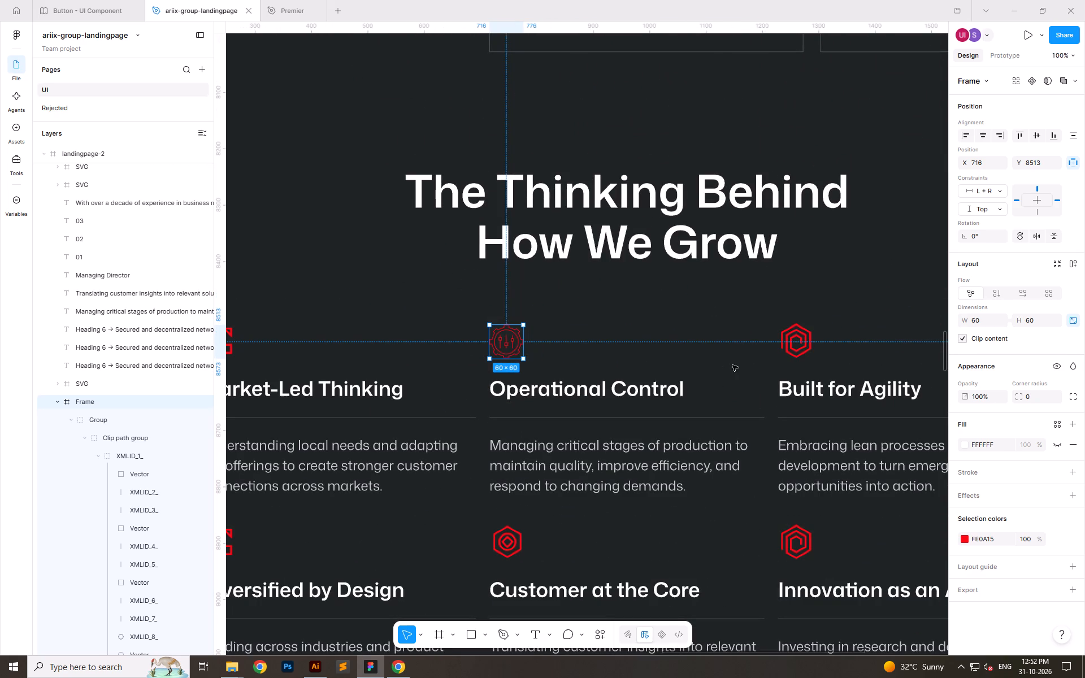
Deselect everything and inspect the Operational Control gear icon at 100% scale beside the neighbouring How We Grow icons.
click(684, 322)
ctrl+scroll(635, 328, down, 7)
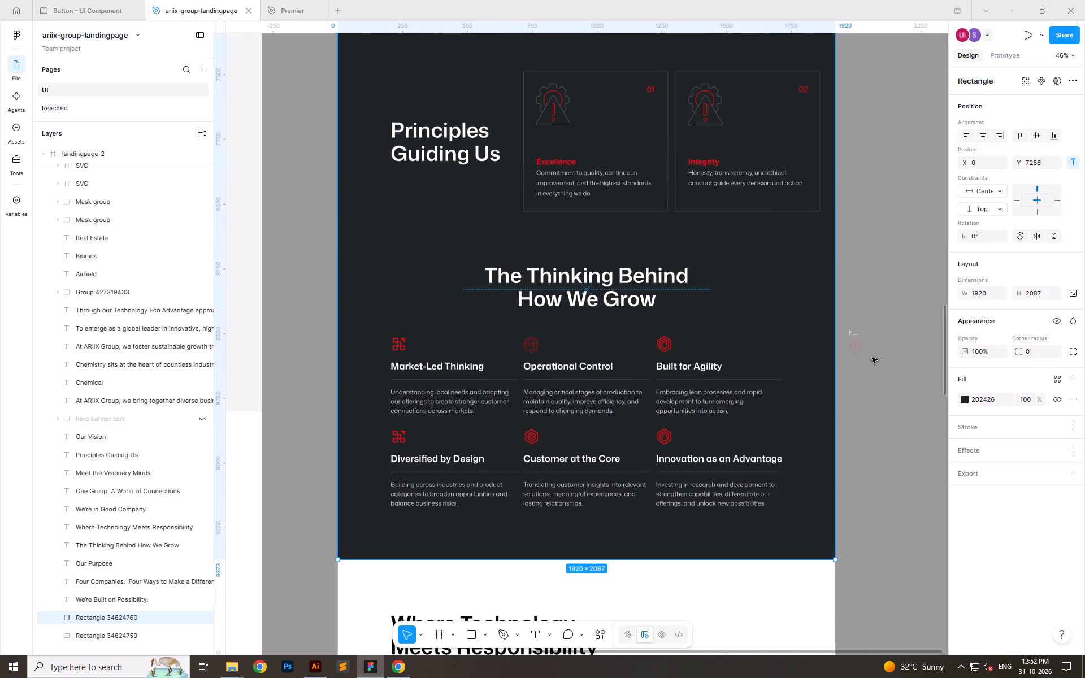
click(872, 358)
ctrl+scroll(615, 394, up, 4)
key(ctrl+0)
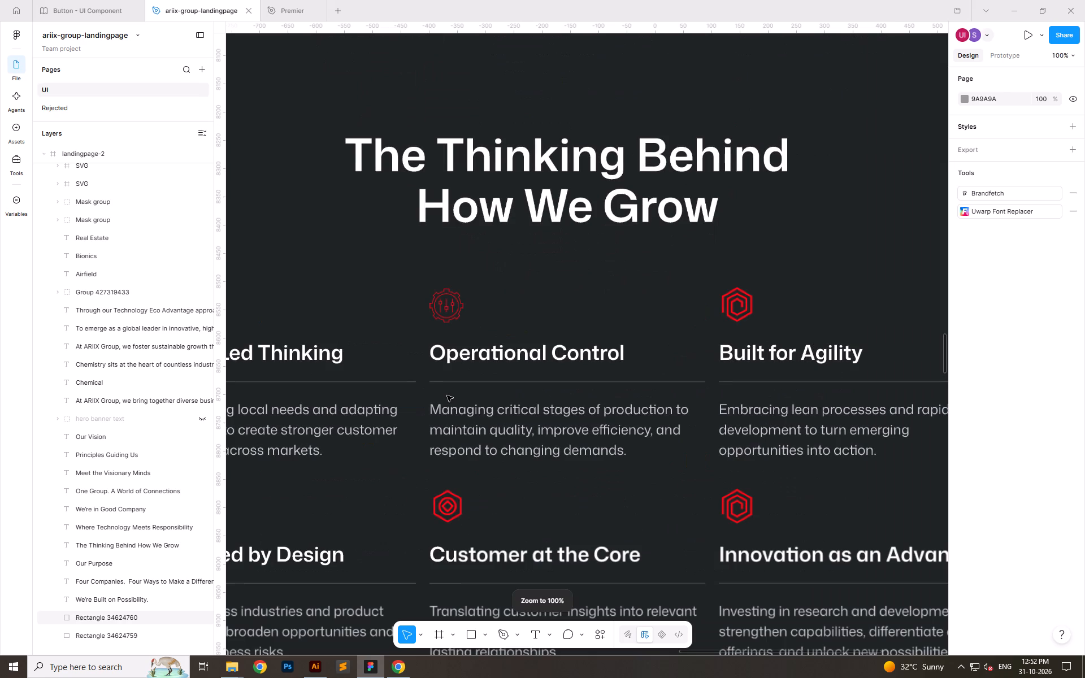
key(space)
key(space)
key(space)
key(space)
key(space)
key(space)
key(space)
key(space)
key(space)
key(space)
key(space)
key(space)
key(space)
key(space)
key(space)
key(space)
key(space)
key(space)
key(space)
key(space)
drag(519, 294, 623, 282)
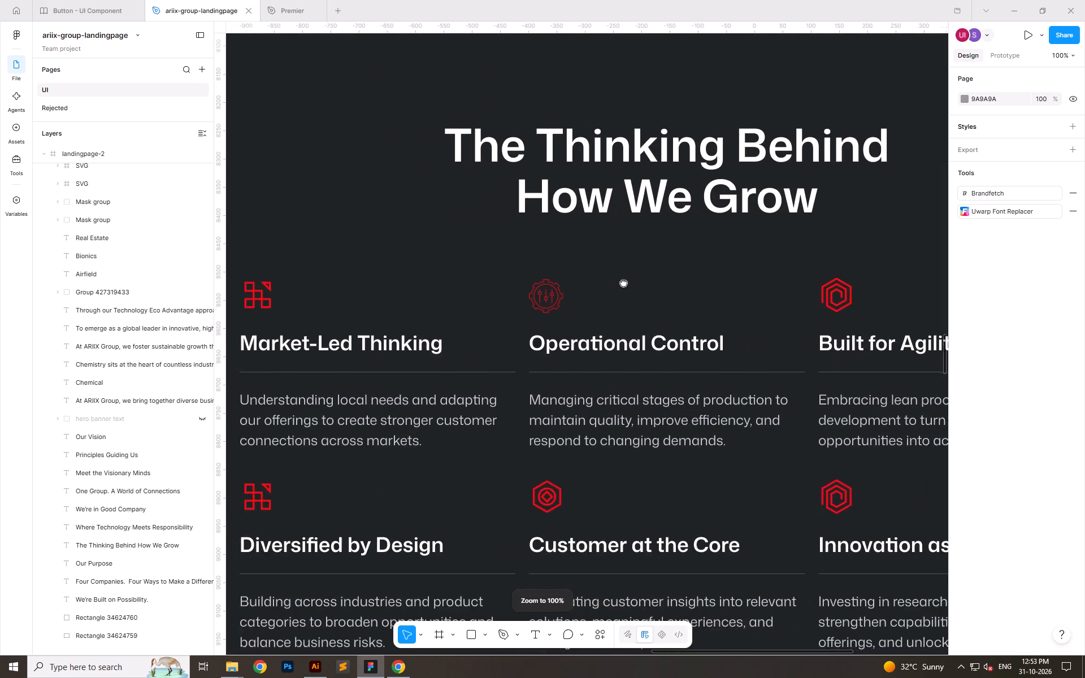
drag(623, 282, 635, 278)
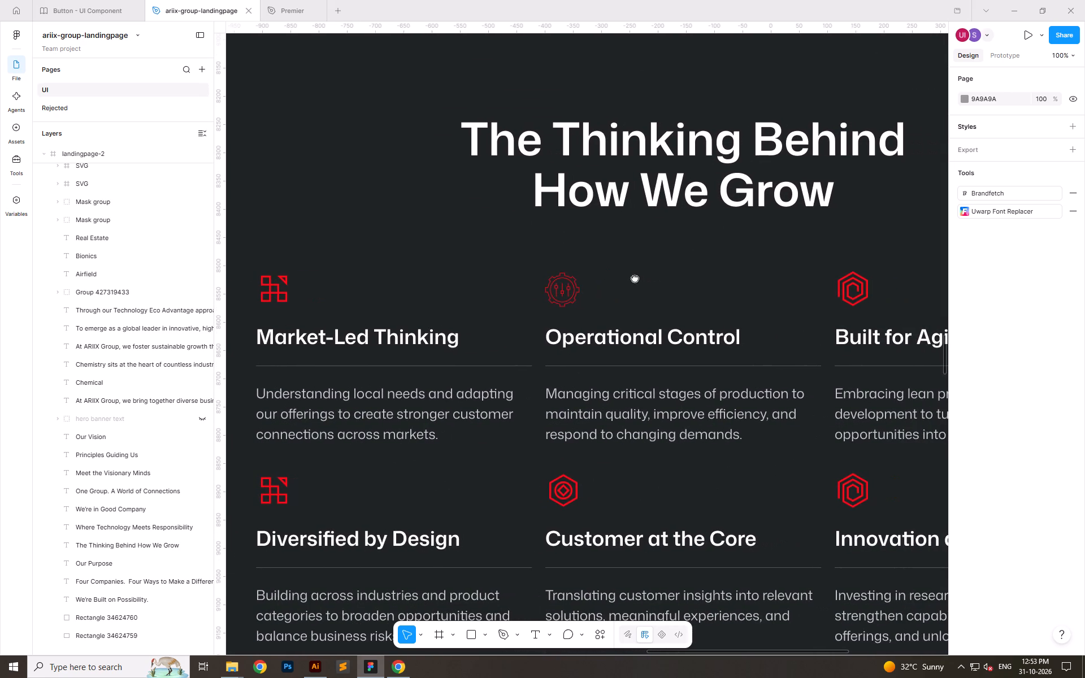
drag(635, 278, 634, 276)
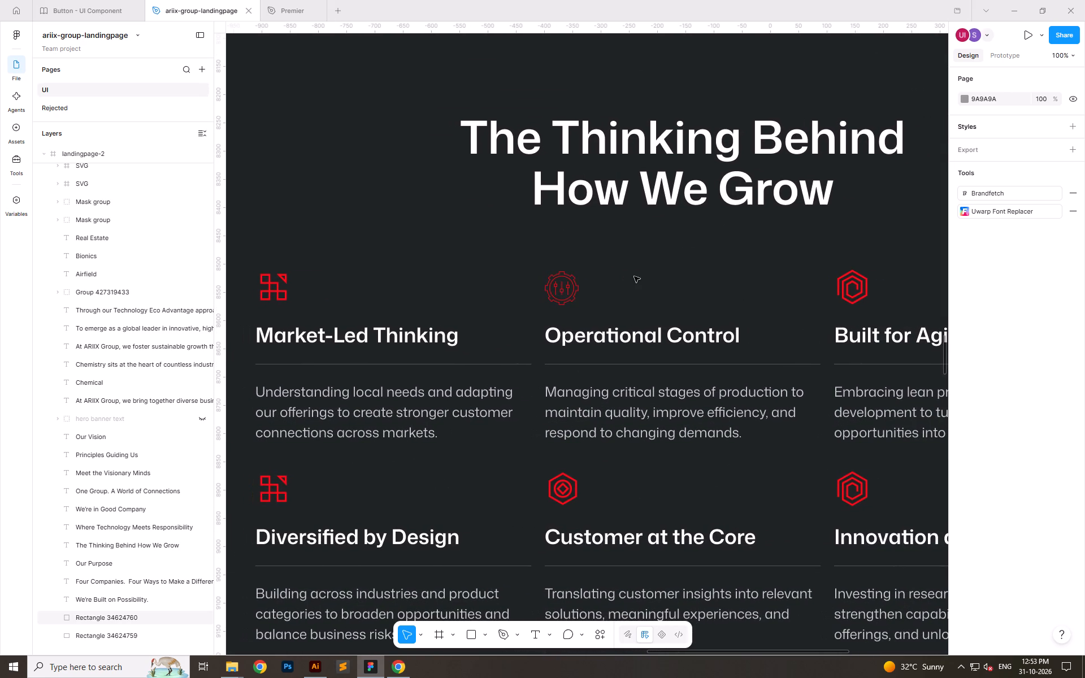
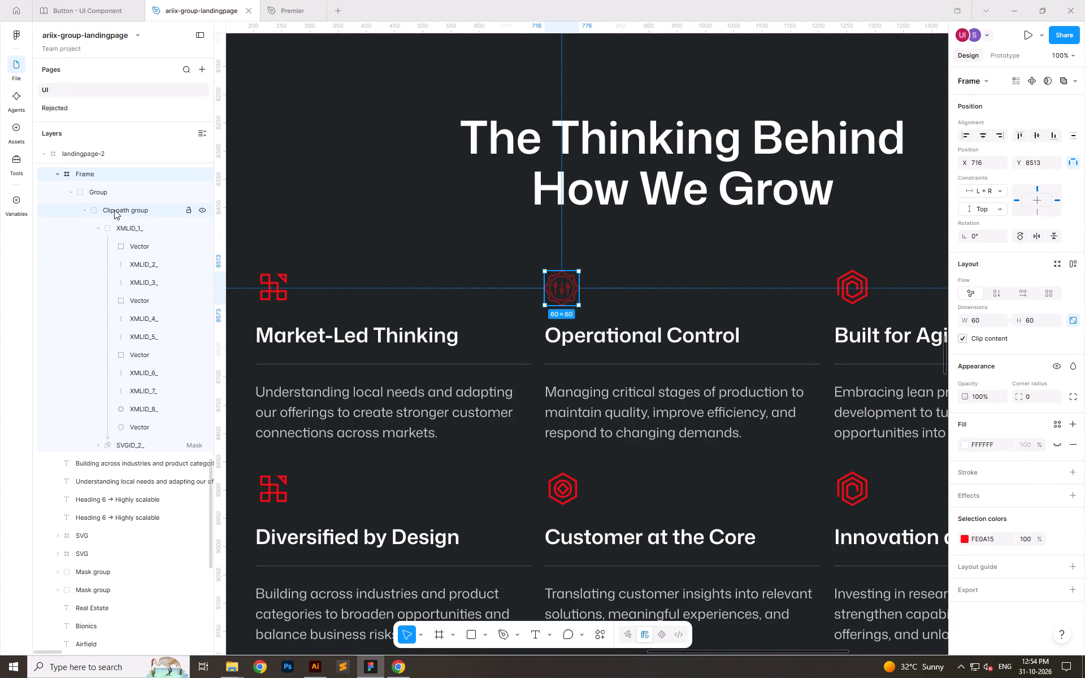
Set the stroke weight of the Operational Control gear icon's group to 1.5.
click(105, 192)
click(1025, 508)
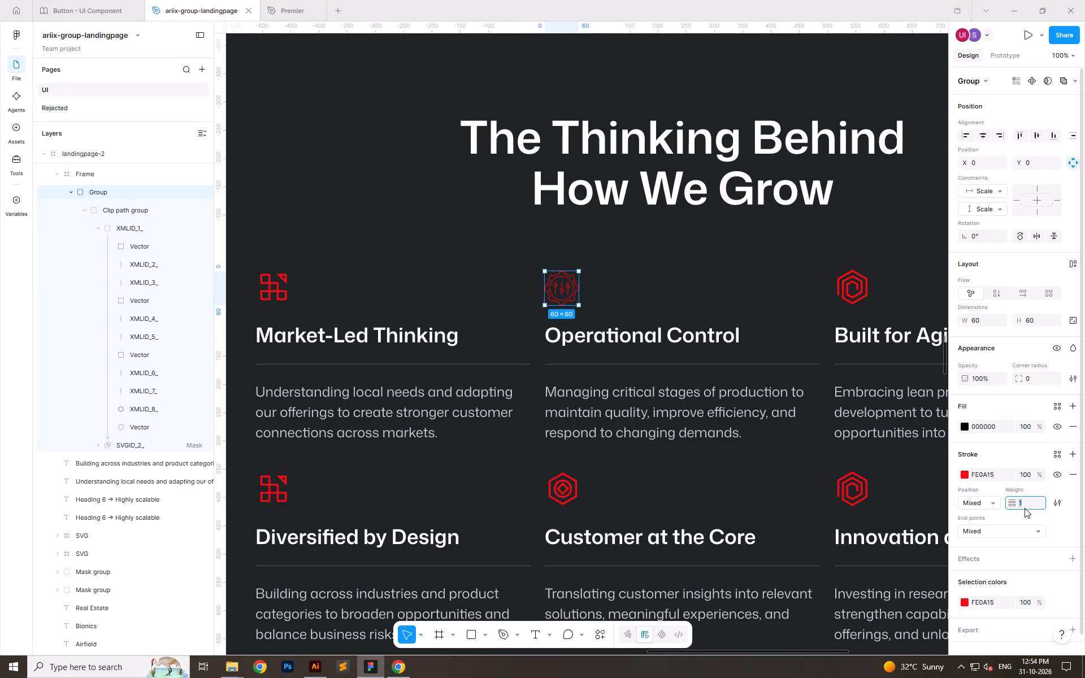
text(1.5)
key(Return)
click(711, 289)
Examine the Operational Control gear icon's stroke against the other How We Grow icons at different zoom levels.
ctrl+scroll(605, 302, up, 3)
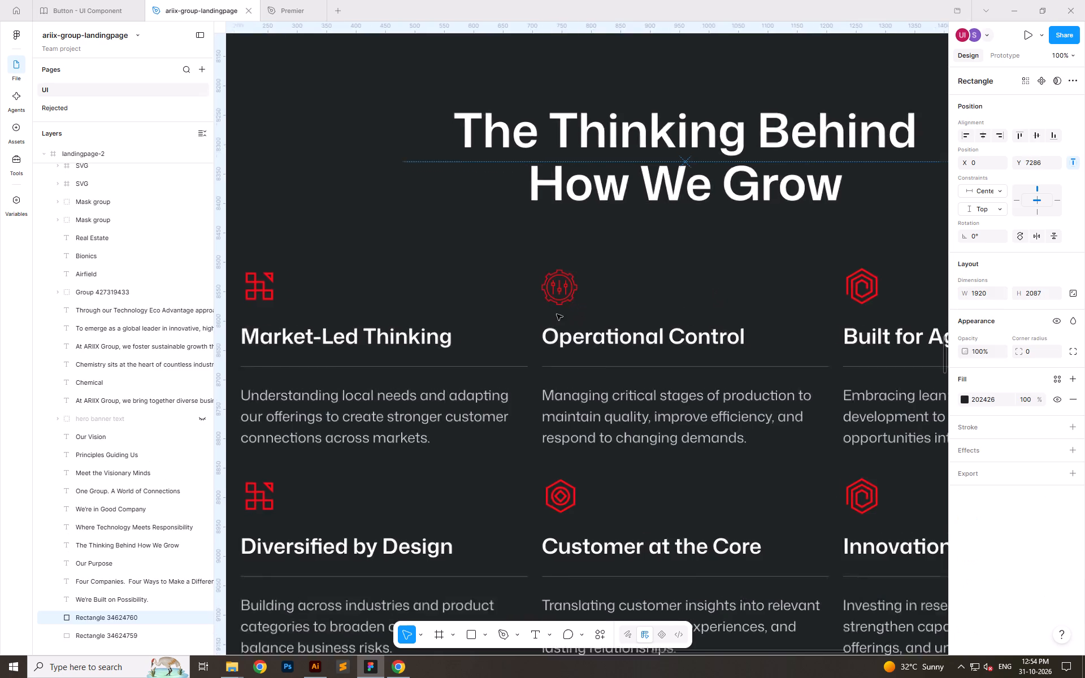
ctrl+scroll(557, 314, up, 9)
ctrl+scroll(540, 332, down, 13)
ctrl+scroll(584, 320, up, 1)
ctrl+scroll(493, 338, down, 5)
ctrl+scroll(482, 339, up, 1)
ctrl+scroll(482, 339, down, 1)
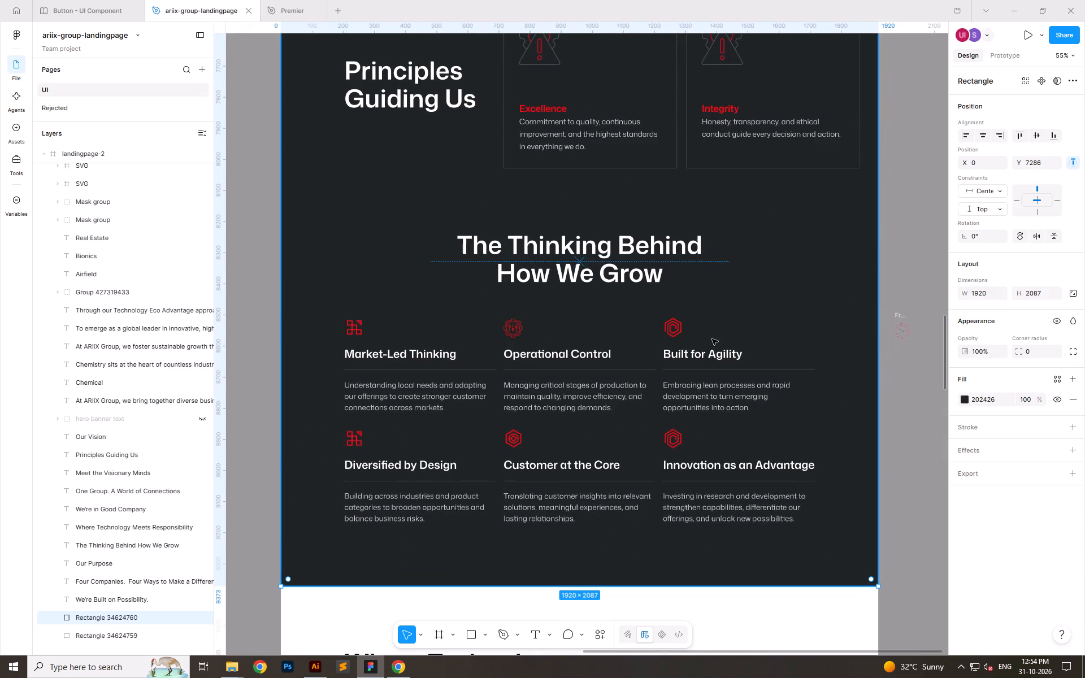
click(884, 342)
ctrl+scroll(702, 445, down, 2)
ctrl+scroll(531, 359, up, 3)
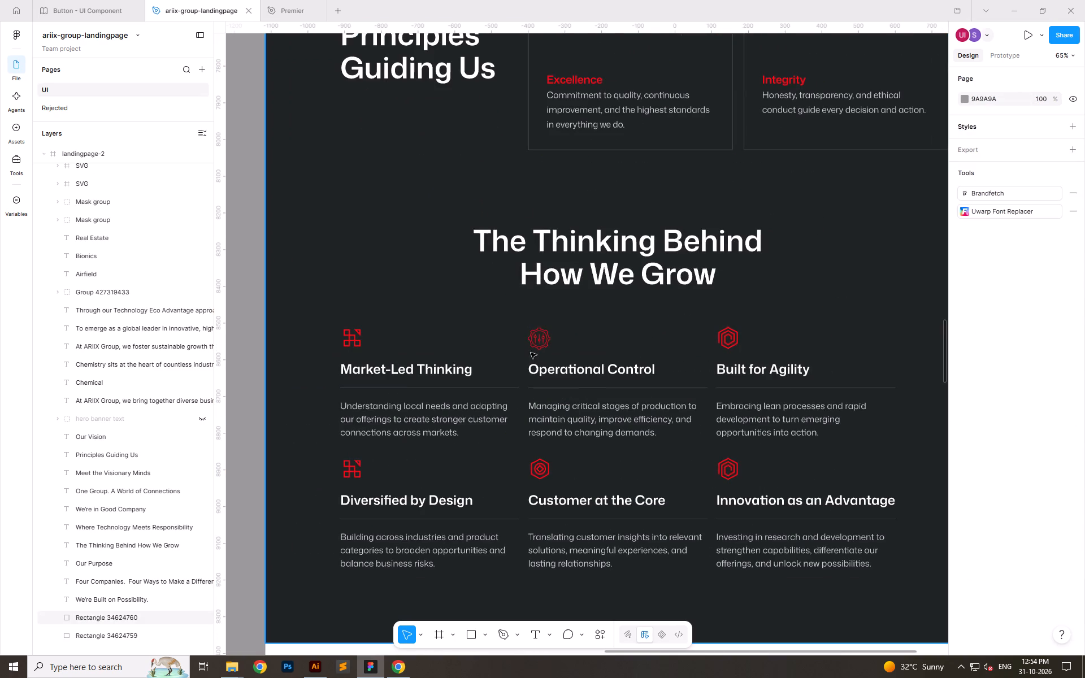
Replace the Market-Led Thinking icon with a copy of the Operational Control gear icon and move it down 4 px to Y 8513.
click(537, 338)
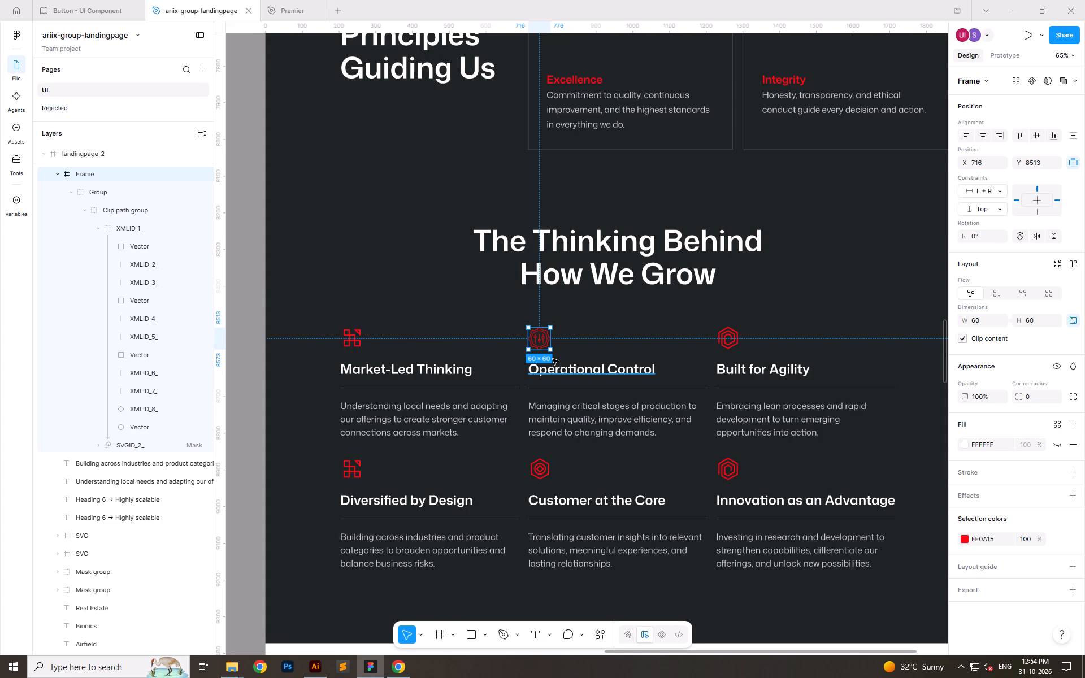
key(ctrl+c)
click(357, 349)
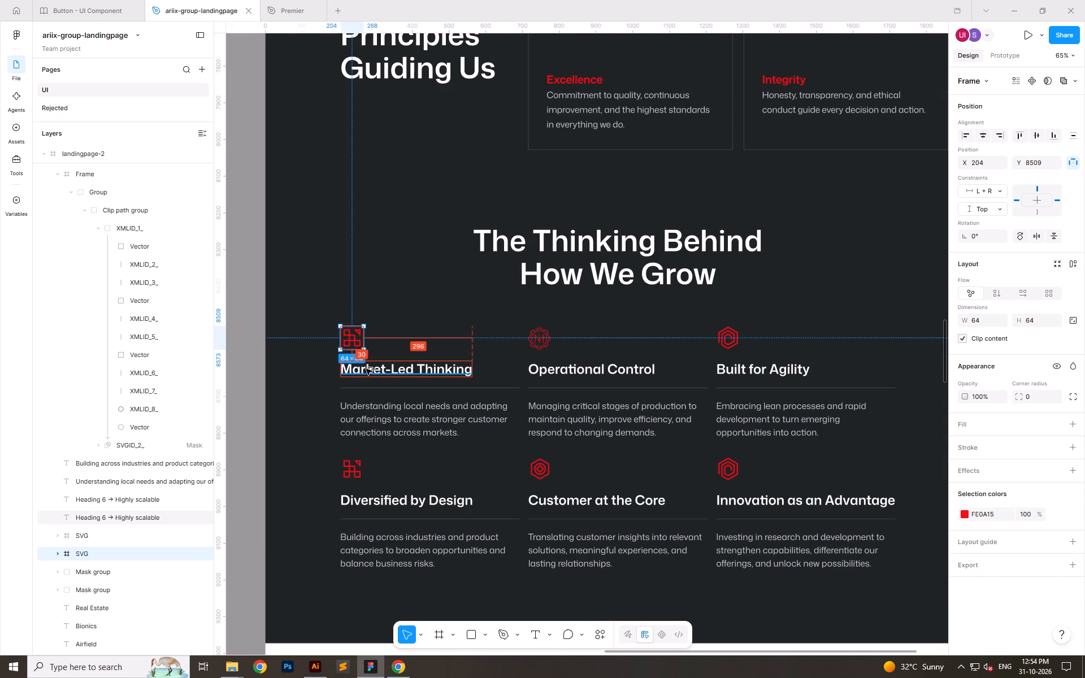
key(ctrl+shift+r)
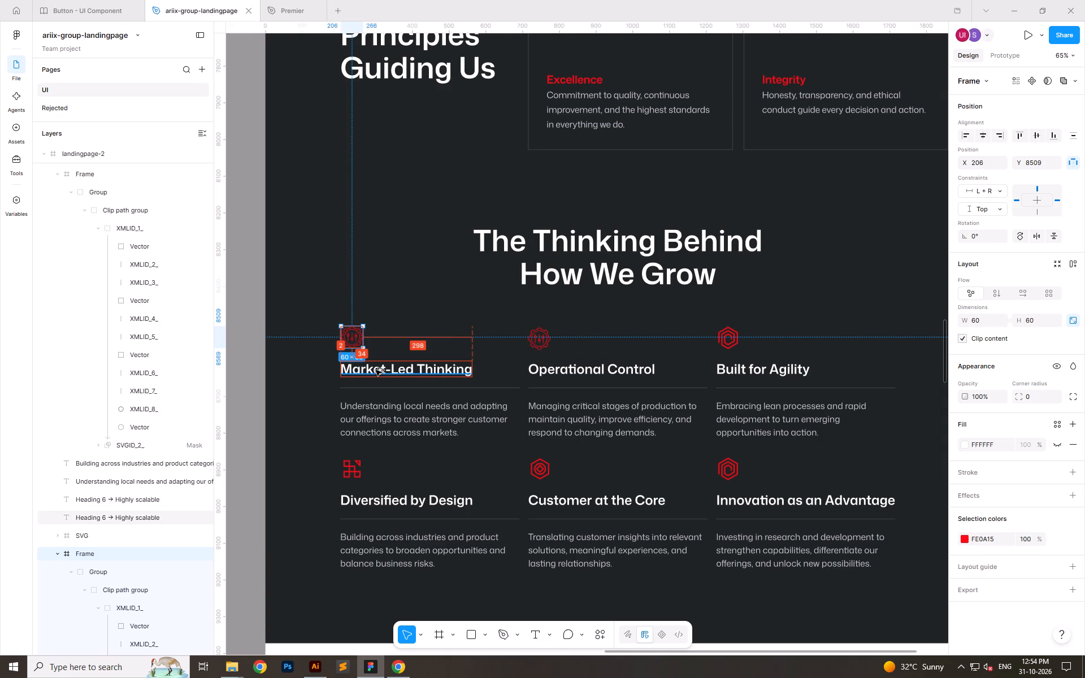
key(alt+Down)
key(alt+Down)
key(alt+Down)
key(alt+Down)
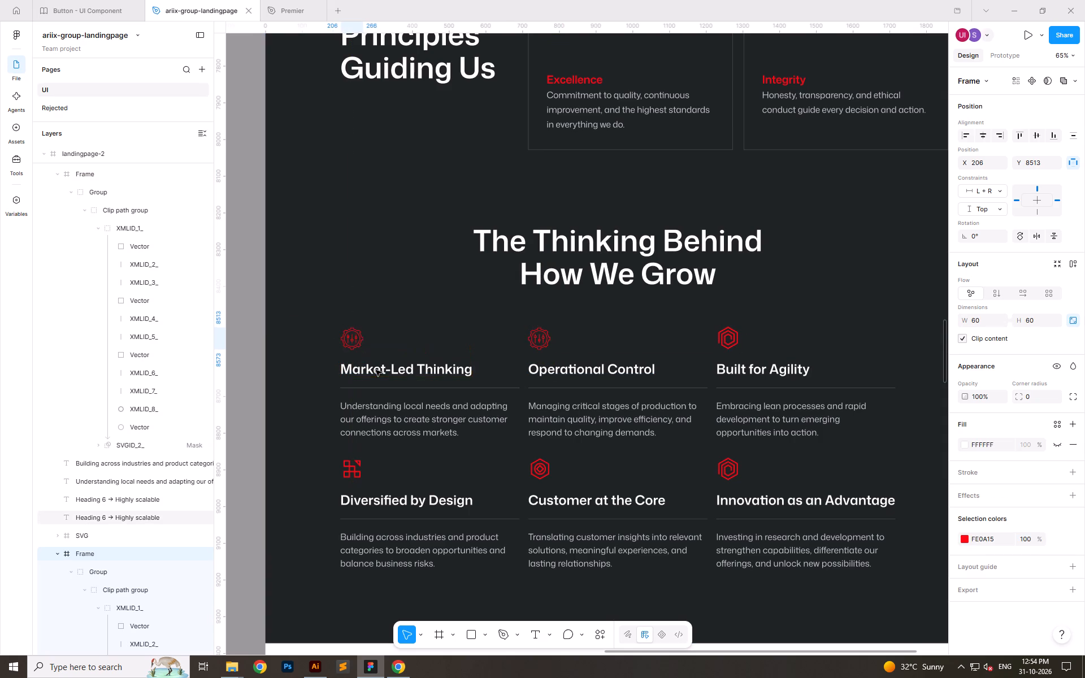
Replace the Built for Agility icon with the copied gear icon and nudge it to X 1228.33, Y 8513.
click(727, 345)
key(ctrl+shift+r)
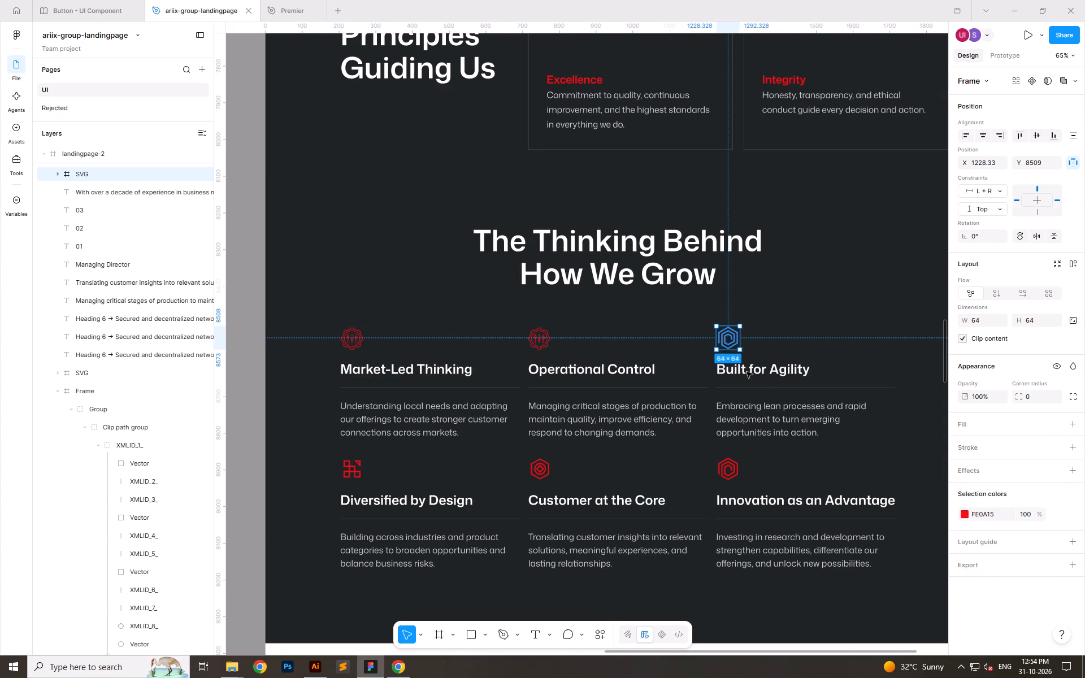
key(alt+Down)
key(alt+Down)
key(alt+Down)
key(alt+Down)
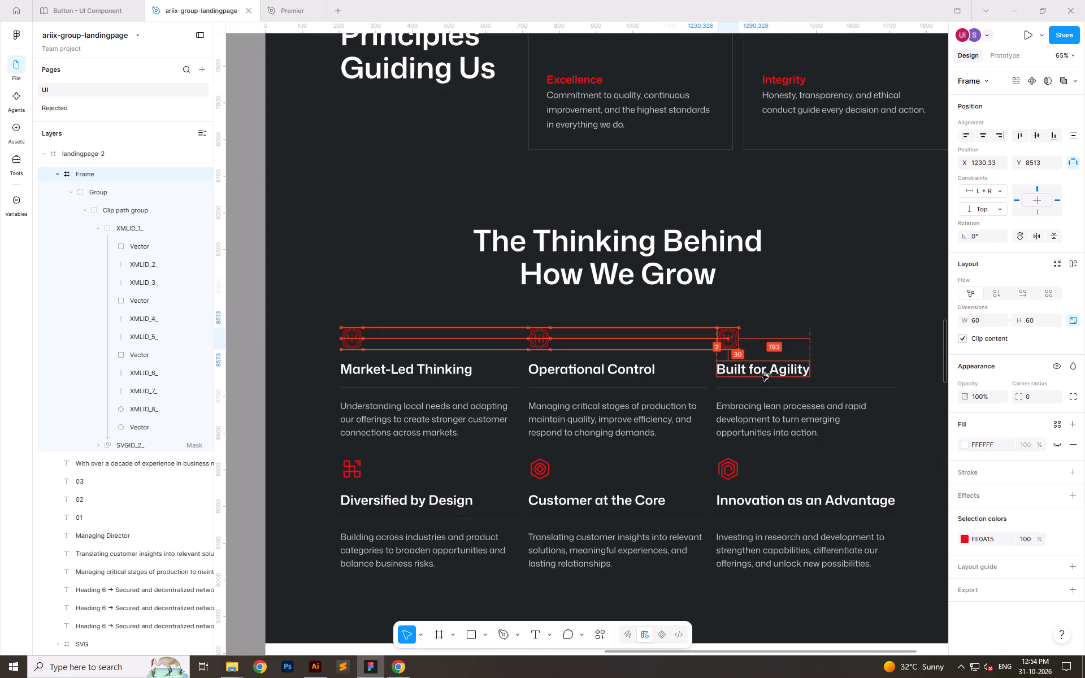
key(alt+Left)
key(alt+Left)
Move the Market-Led Thinking gear icon 2 px left to X 204, aligning it with its heading.
click(359, 344)
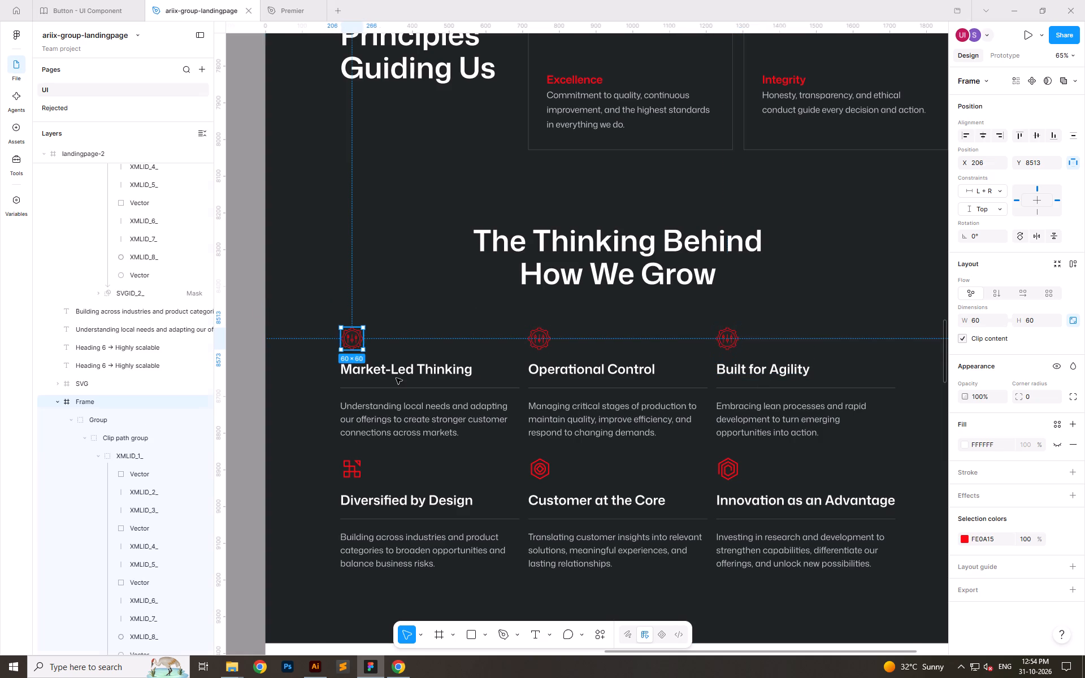
key(alt+Left)
key(alt+Left)
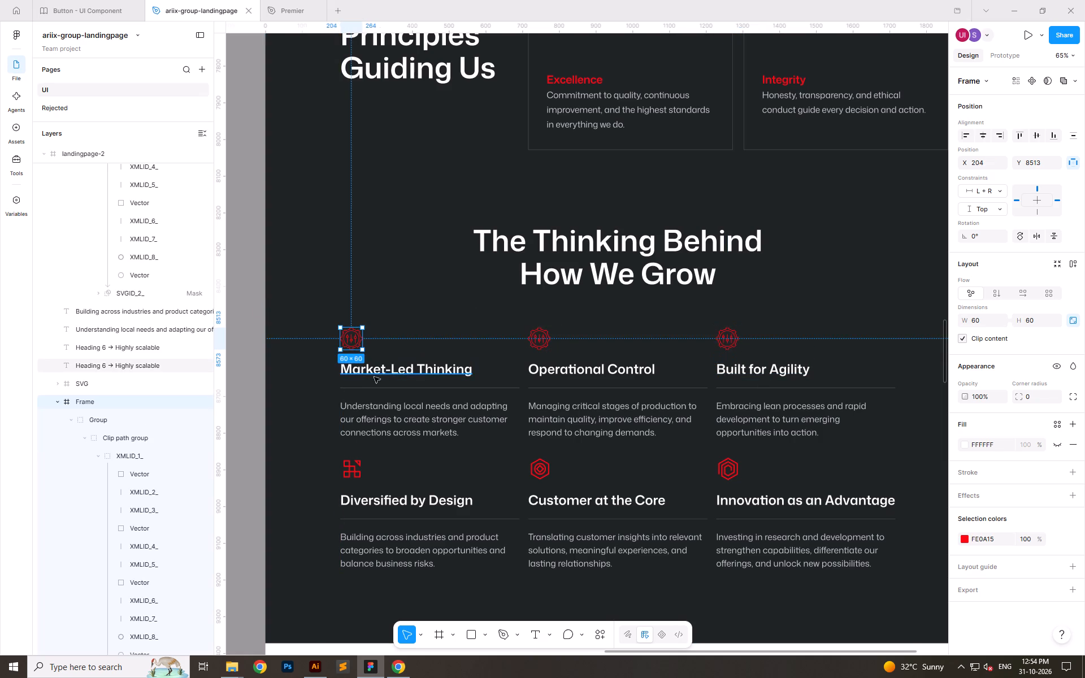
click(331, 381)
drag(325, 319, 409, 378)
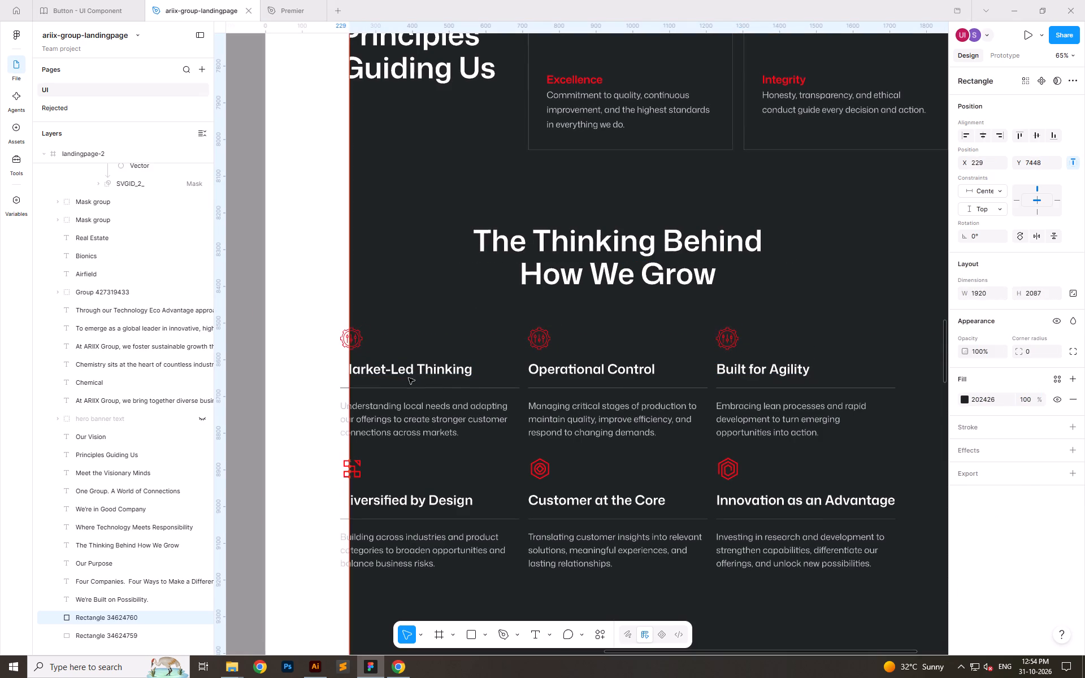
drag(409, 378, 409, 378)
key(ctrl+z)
Move the first row of How We Grow icons, headings, lines and descriptions up 4 px, bringing the icons to Y 8509.
ctrl+drag(314, 315, 916, 443)
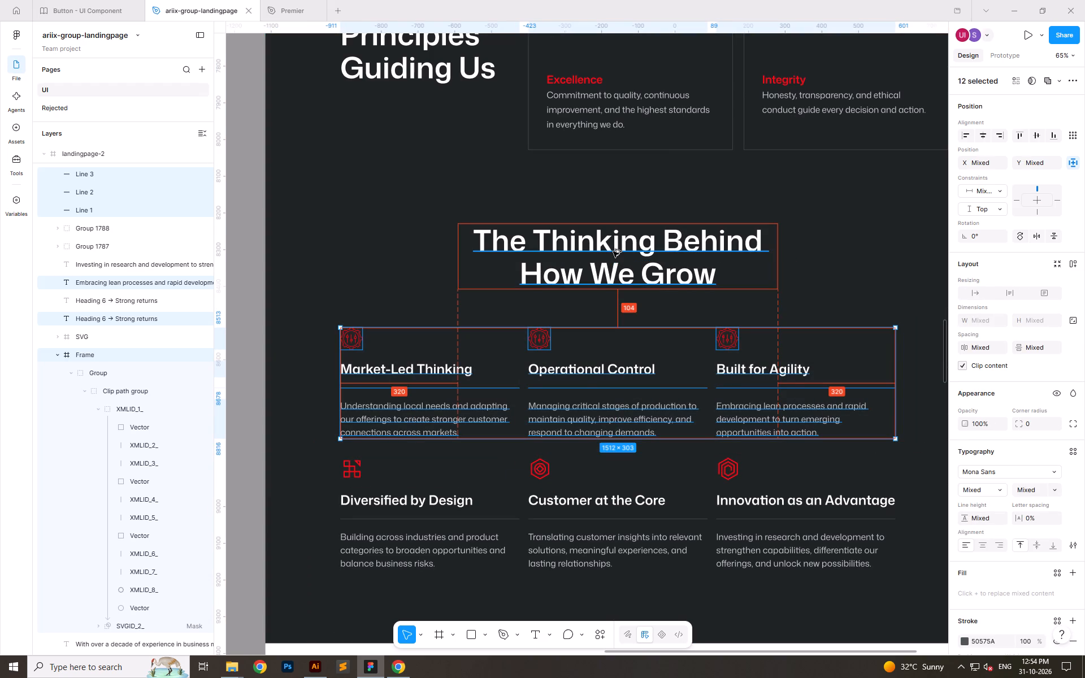
key(alt+Up)
key(alt+Up)
key(alt+Up)
key(alt+Up)
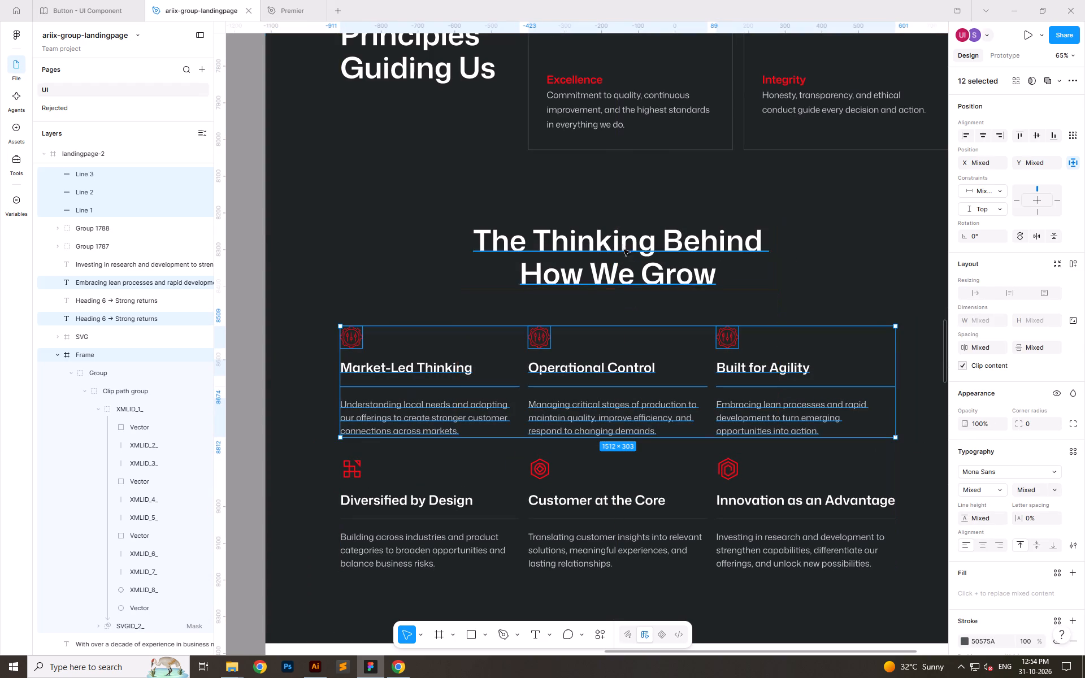
click(318, 474)
Replace the Diversified by Design icon with a copy of the Market-Led Thinking gear icon and nudge it to X 204, Y 8870.
click(350, 333)
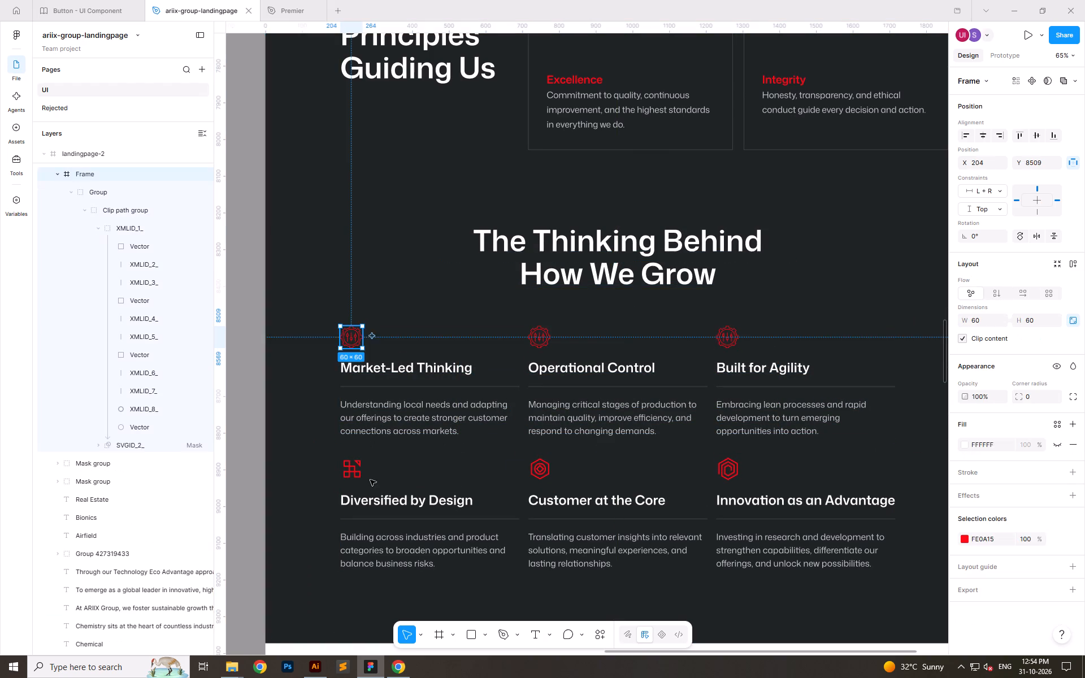
key(ctrl+c)
click(354, 469)
key(ctrl+shift+r)
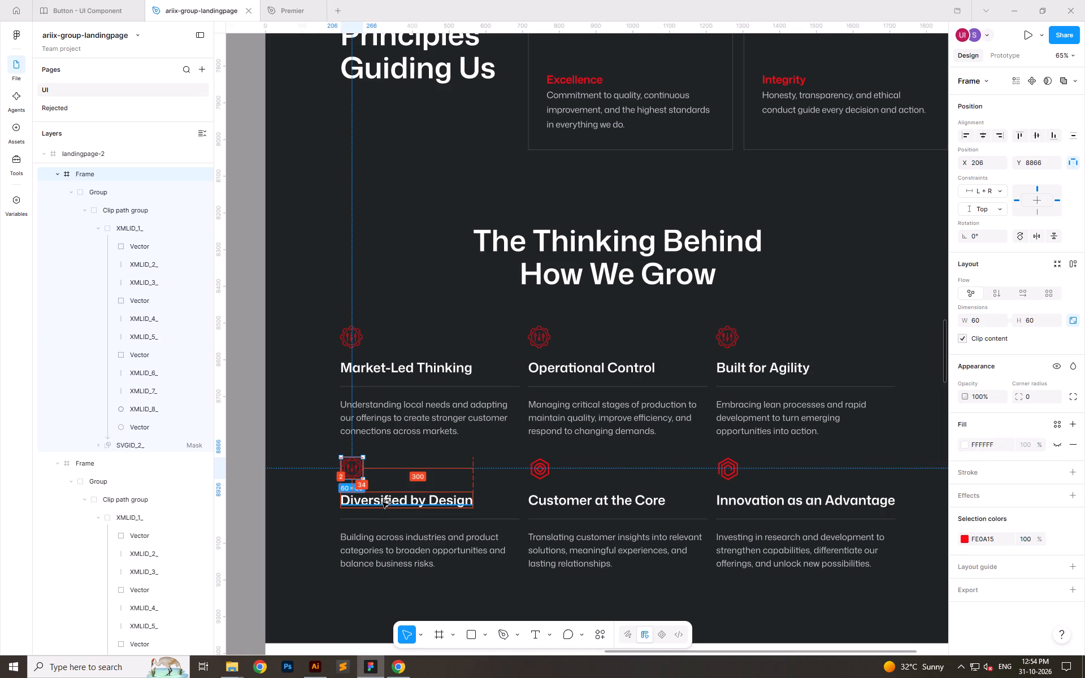
key(alt+Left)
key(alt+Left)
key(alt+Down)
key(alt+Down)
key(alt+Down)
key(alt+Down)
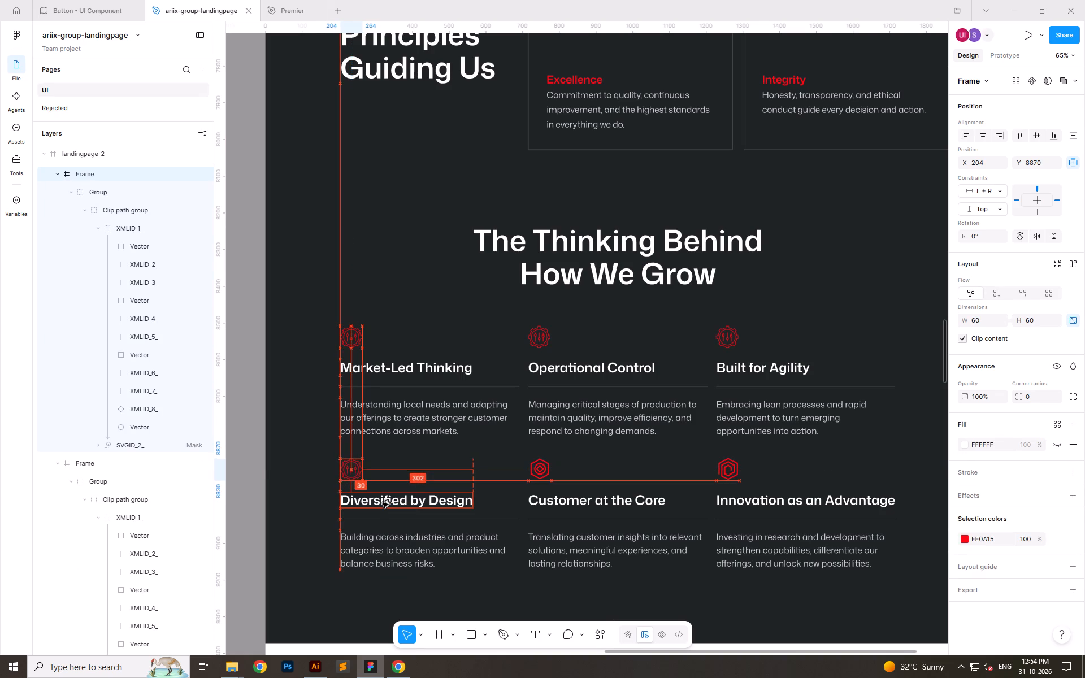
Replace the Customer at the Core icon with a copy of the gear icon, nudging it 2 px left to X 716 and 4 px down.
key(ctrl+c)
click(541, 478)
key(ctrl+shift+r)
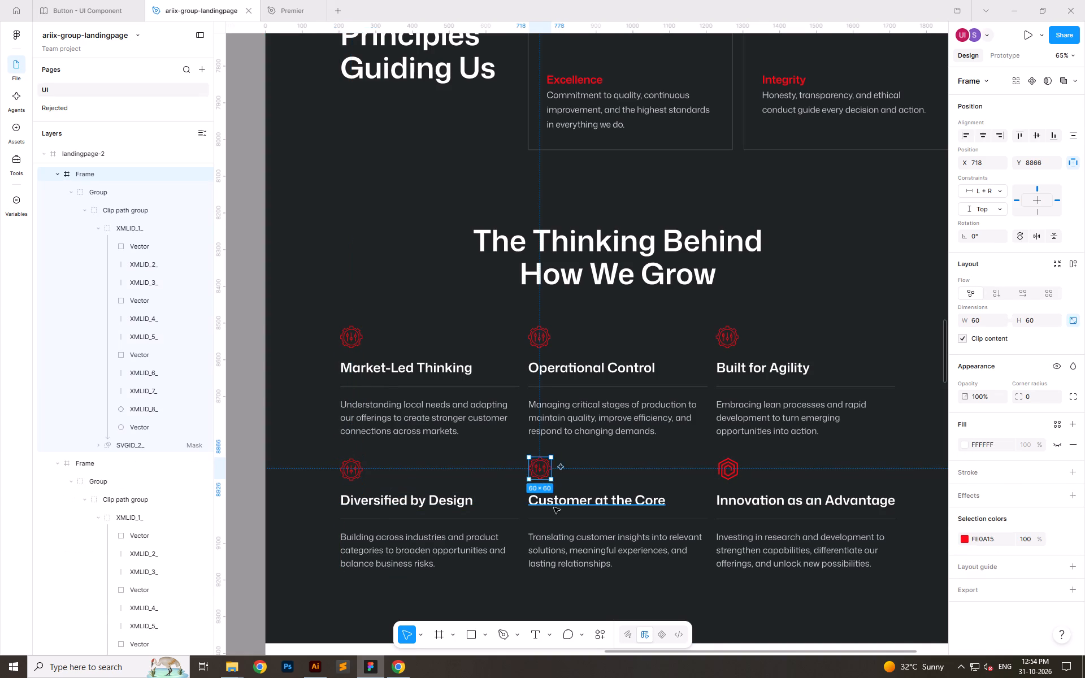
key(alt+Left)
key(alt+Left)
key(alt+Down)
key(alt+Down)
key(alt+Down)
key(alt+Down)
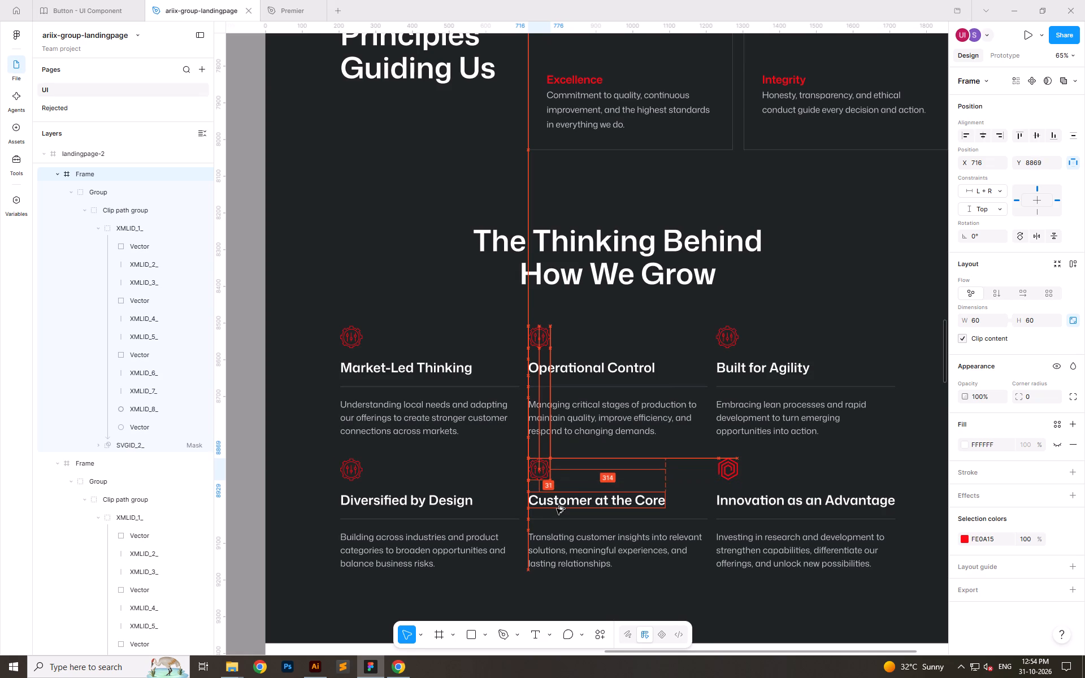
Replace the Innovation as an Advantage icon with the copied gear icon, nudging it 2 px left to X 1228.33 and 4 px down.
click(719, 479)
key(ctrl+shift+r)
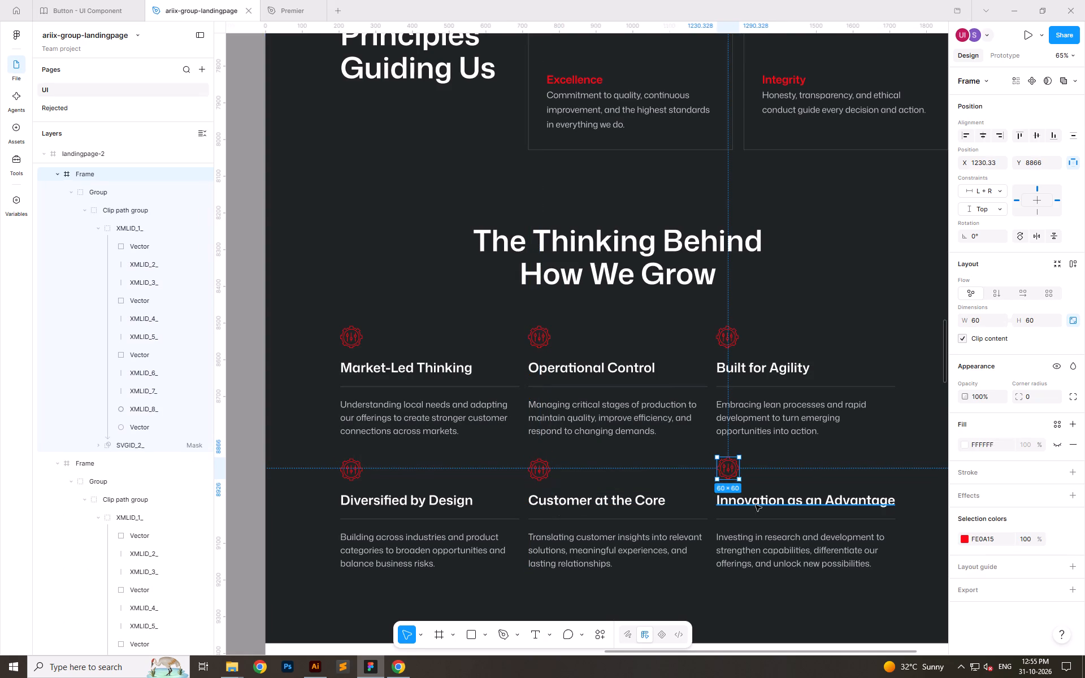
key(alt+Left)
key(alt+Left)
key(alt+Down)
key(alt+Down)
key(alt+Down)
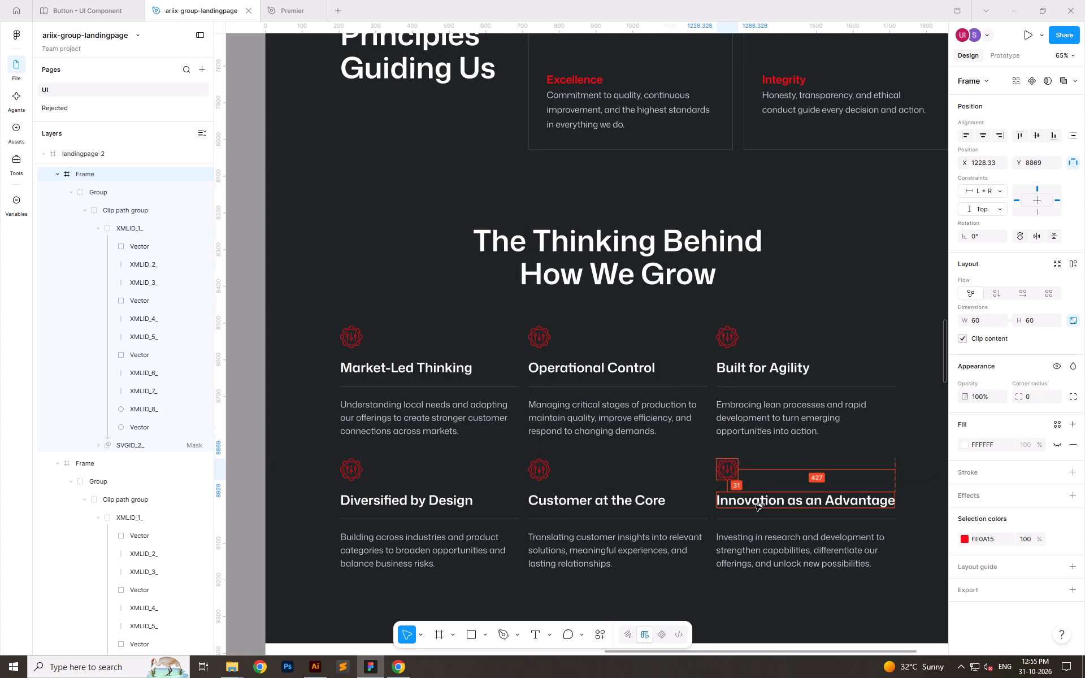
key(alt+Down)
Move the second row of How We Grow icons, headings, lines and descriptions up 8 px.
click(381, 453)
ctrl+drag(322, 448, 762, 631)
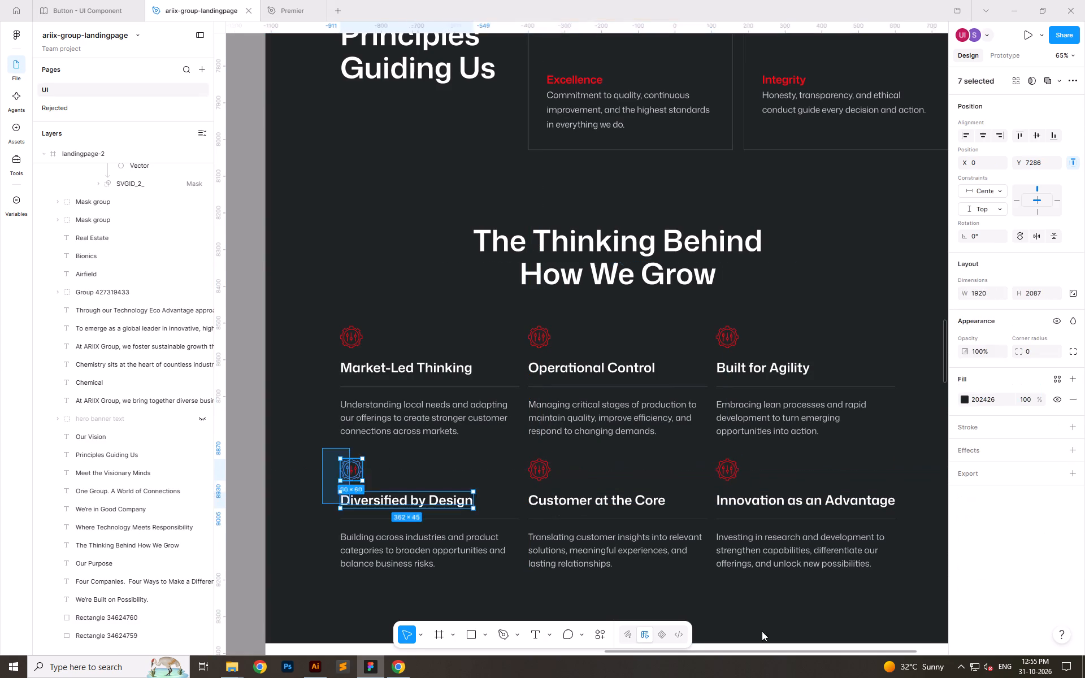
ctrl+drag(762, 631, 918, 610)
key(alt+Up)
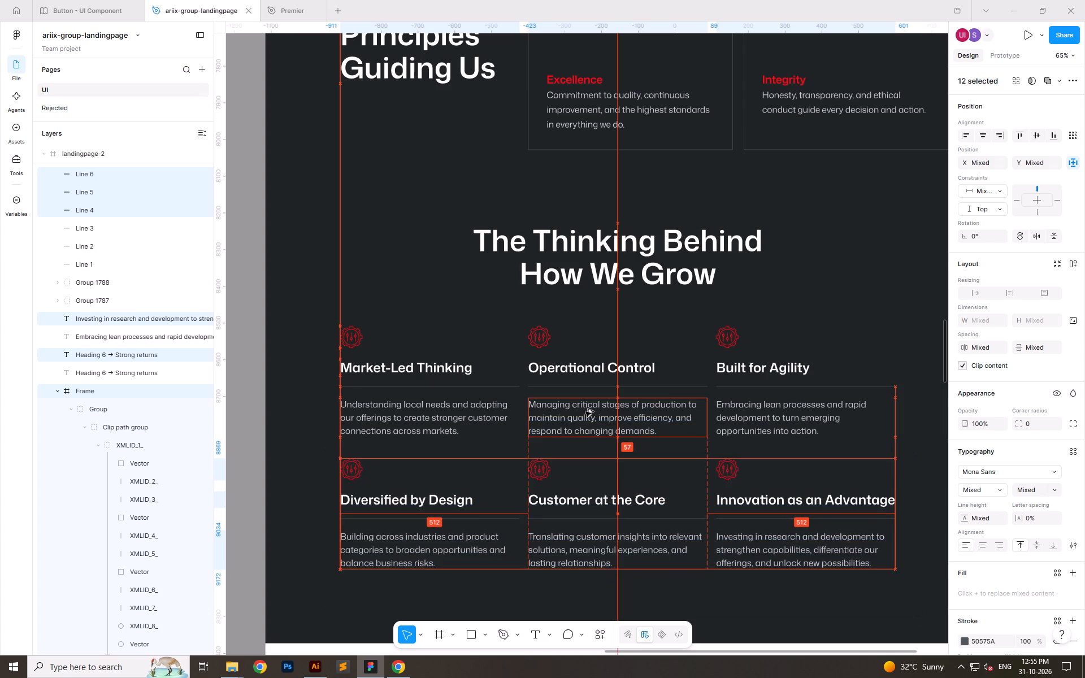
key(alt+Up)
key(alt+Up)
key(alt+Up)
key(alt+Up)
key(alt+Up)
key(alt+Up)
key(alt+Up)
Reduce the height of the dark background rectangle behind Principles Guiding Us and How We Grow by 8 px.
ctrl+scroll(550, 388, down, 9)
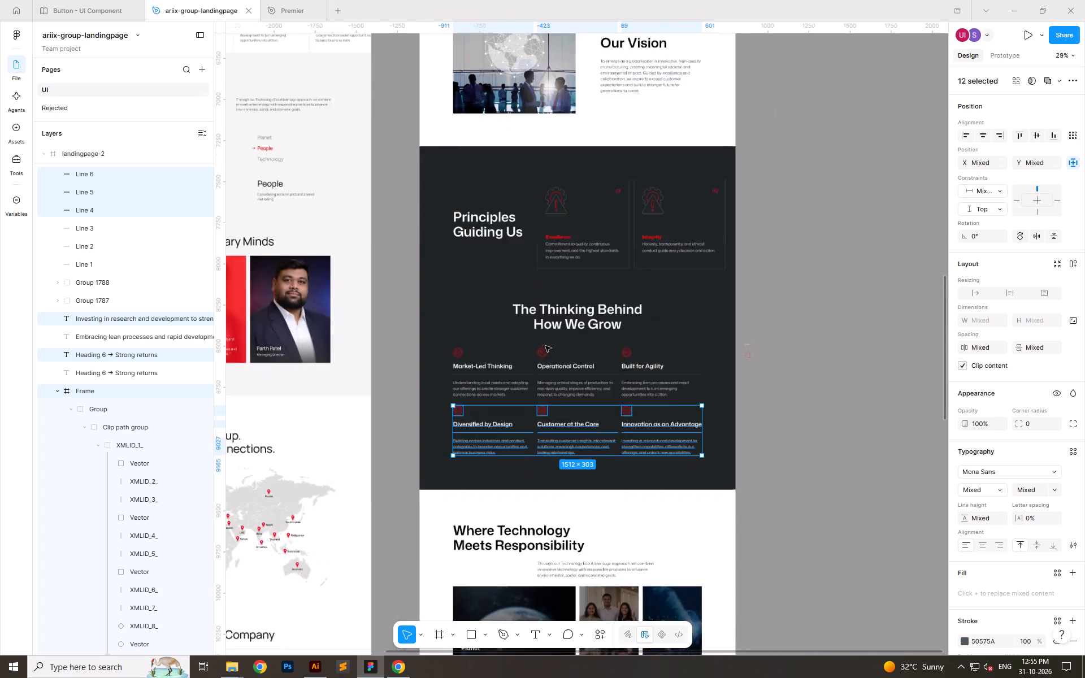
ctrl+scroll(545, 346, down, 1)
click(808, 342)
ctrl+click(541, 324)
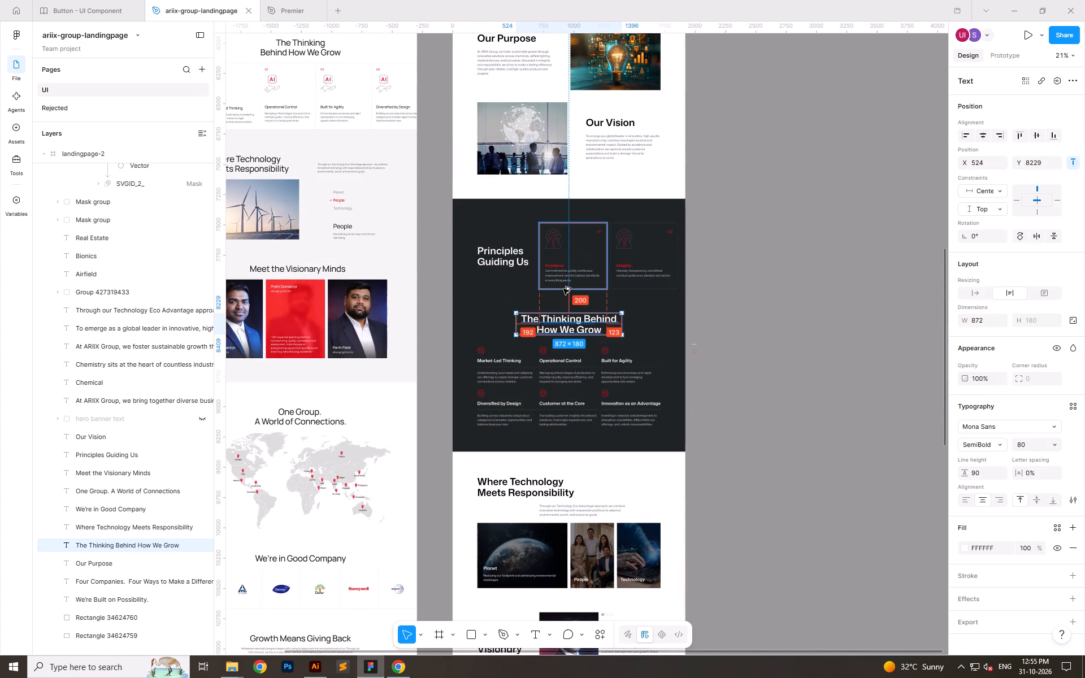
click(772, 379)
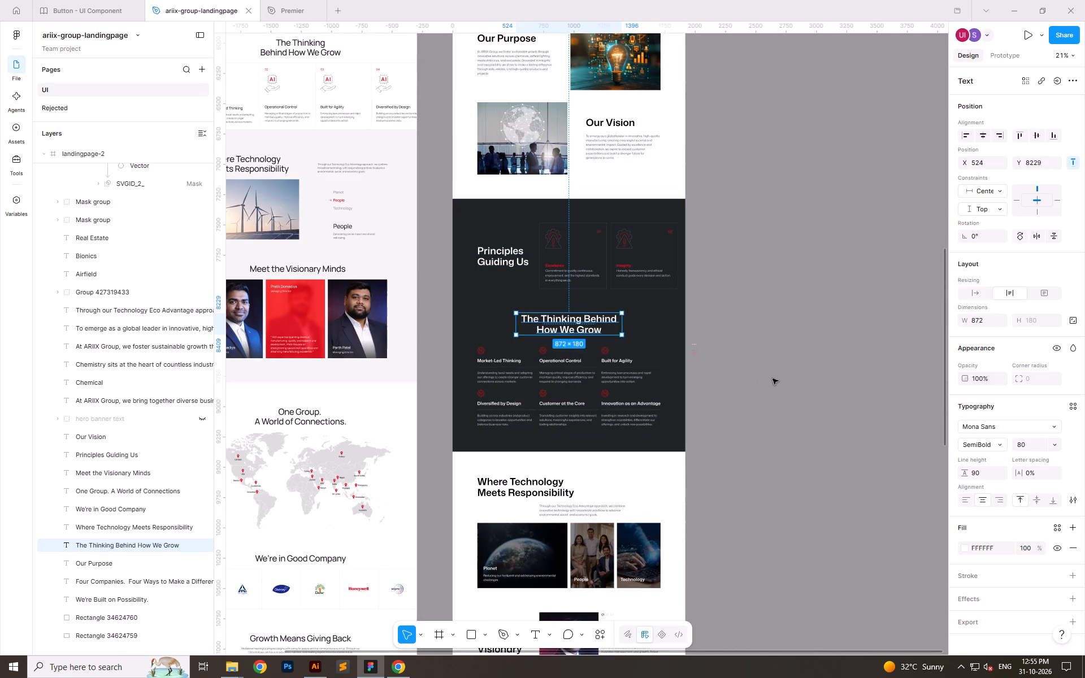
ctrl+click(619, 447)
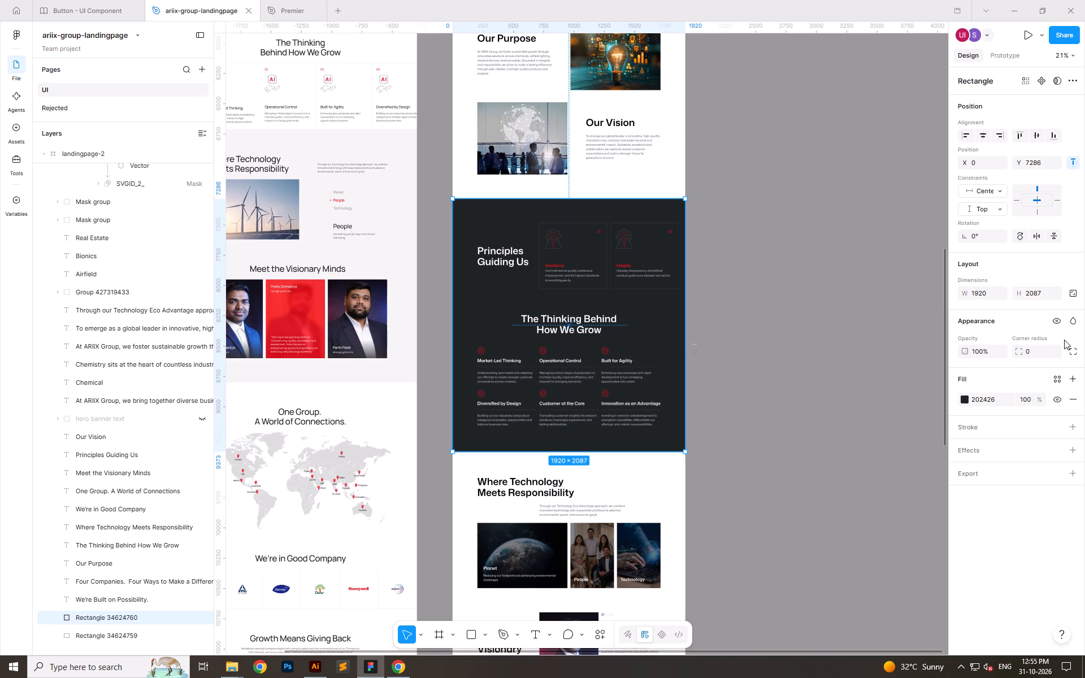
click(1047, 295)
key(Right)
text(-8)
key(Return)
click(787, 337)
Move all content from Where Technology Meets Responsibility downward up 8 px, leaving a 200 px gap below the dark section.
ctrl+scroll(585, 457, up, 5)
ctrl+scroll(578, 394, down, 2)
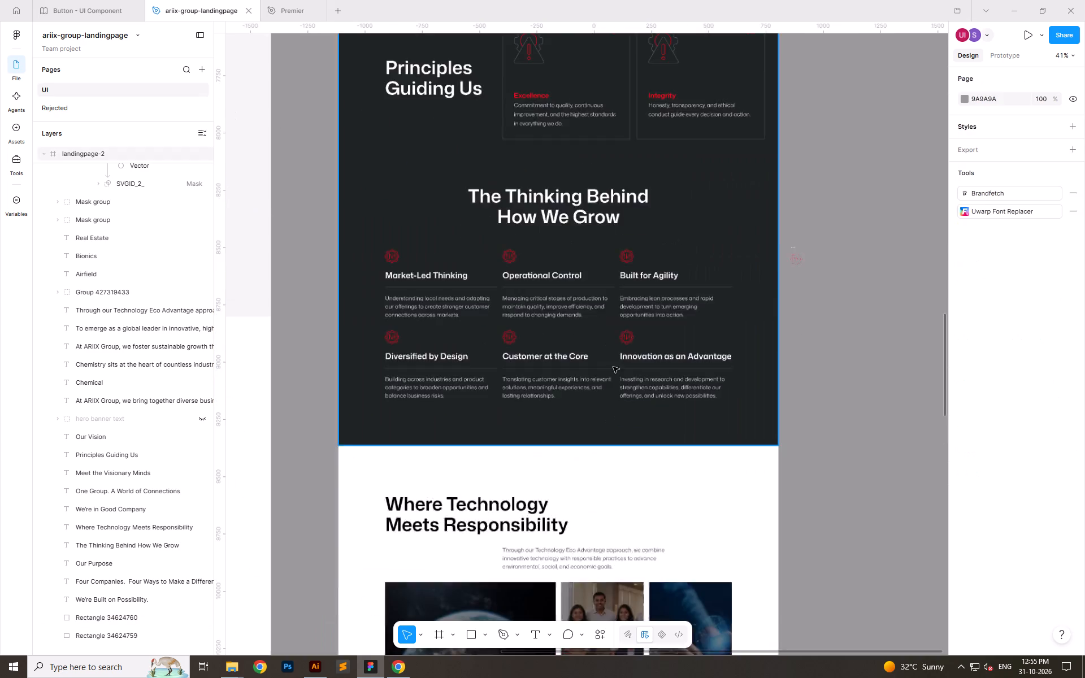
ctrl+scroll(613, 367, down, 9)
ctrl+drag(551, 392, 751, 677)
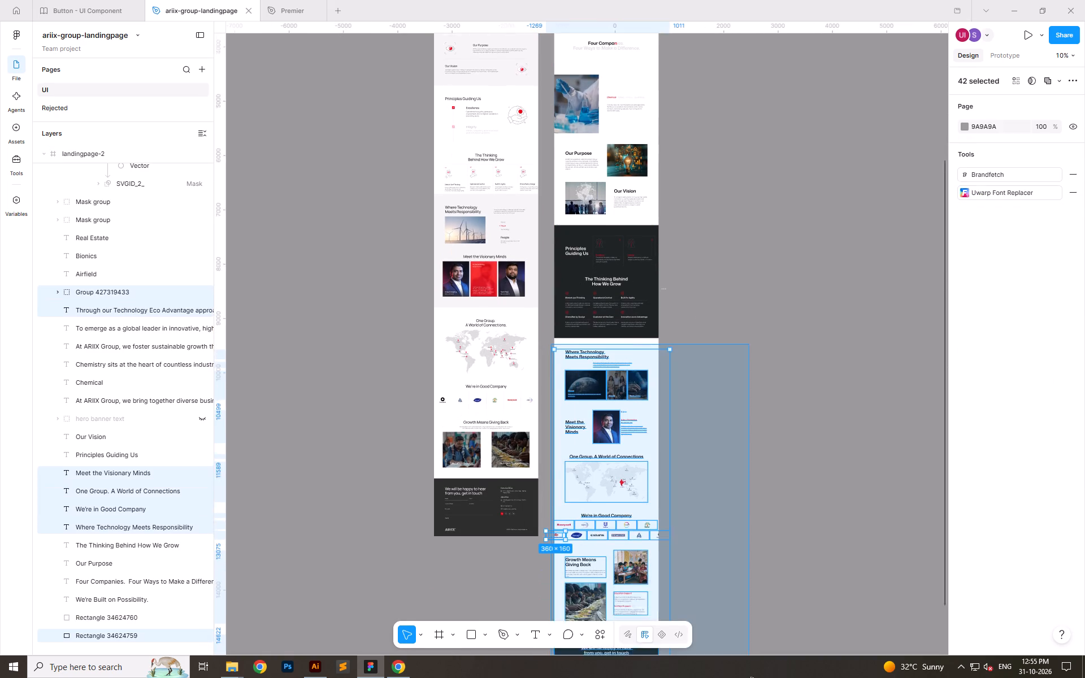
ctrl+drag(751, 677, 709, 529)
ctrl+scroll(592, 264, up, 4)
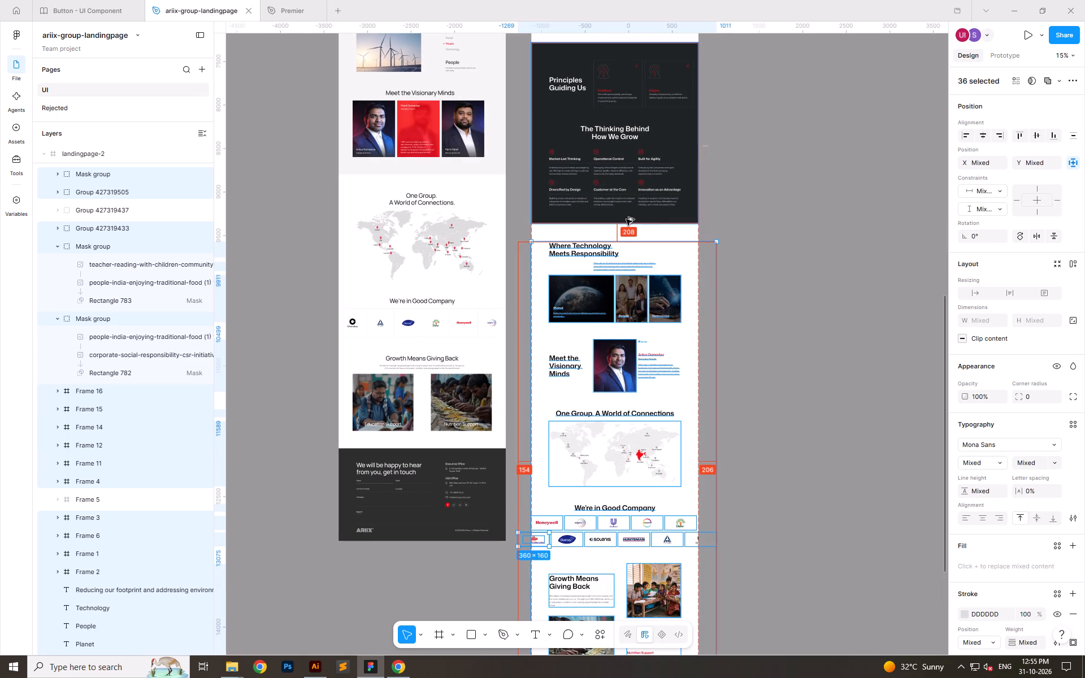
key(alt+Up)
key(alt+Up)
key(alt+Up)
key(alt+Up)
key(alt+Up)
key(alt+Up)
key(alt+Up)
key(alt+Up)
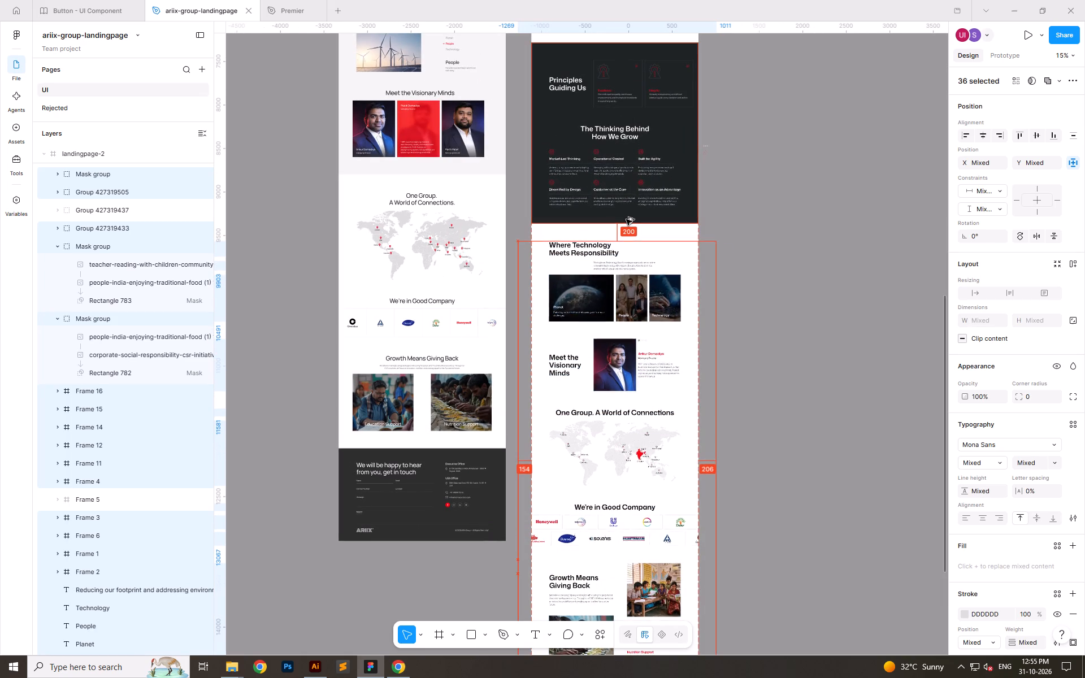
click(855, 393)
Extend the dark footer rectangle behind the contact form down to landingpage-2's bottom edge, making it 1501 px high.
ctrl+scroll(585, 294, down, 7)
ctrl+scroll(566, 526, up, 7)
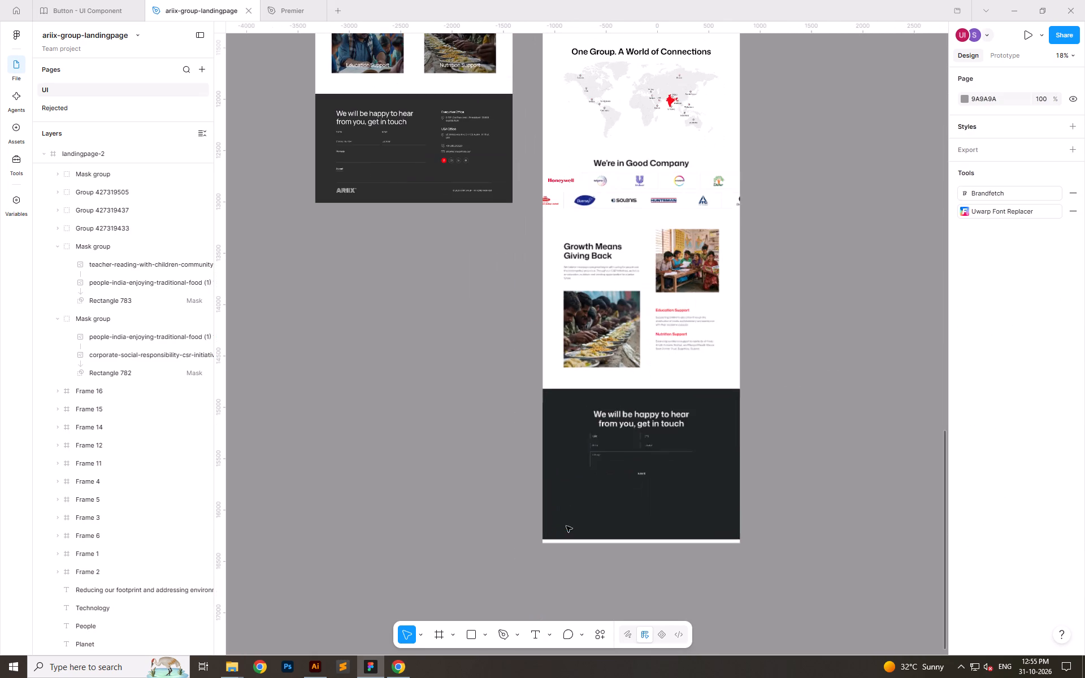
ctrl+scroll(646, 506, down, 2)
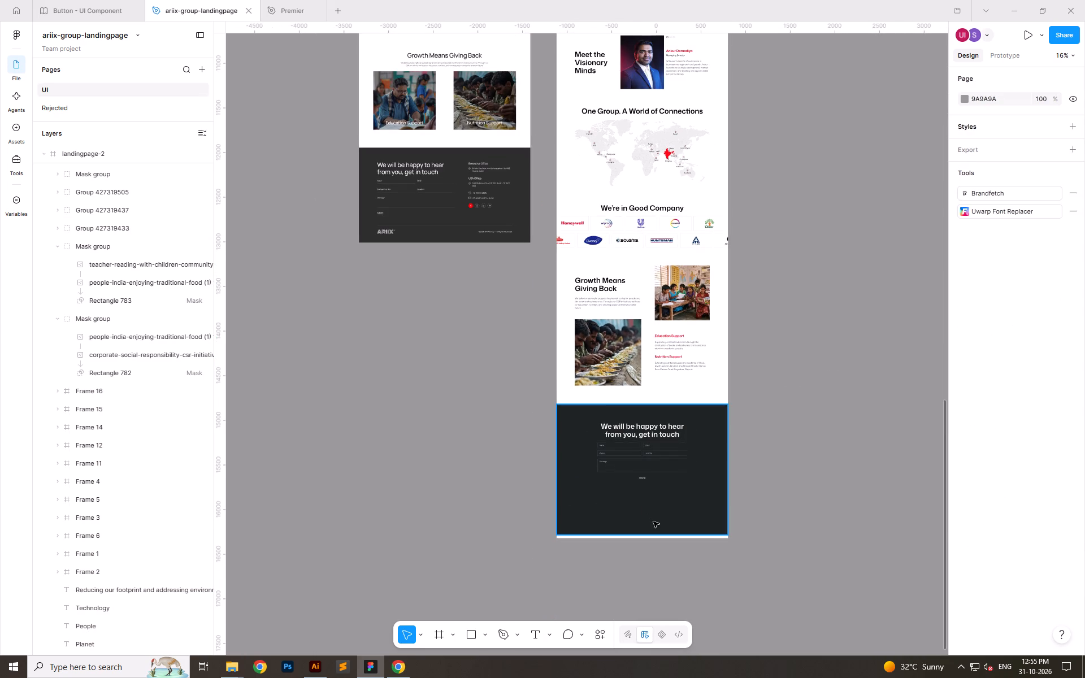
ctrl+click(702, 530)
ctrl+click(696, 534)
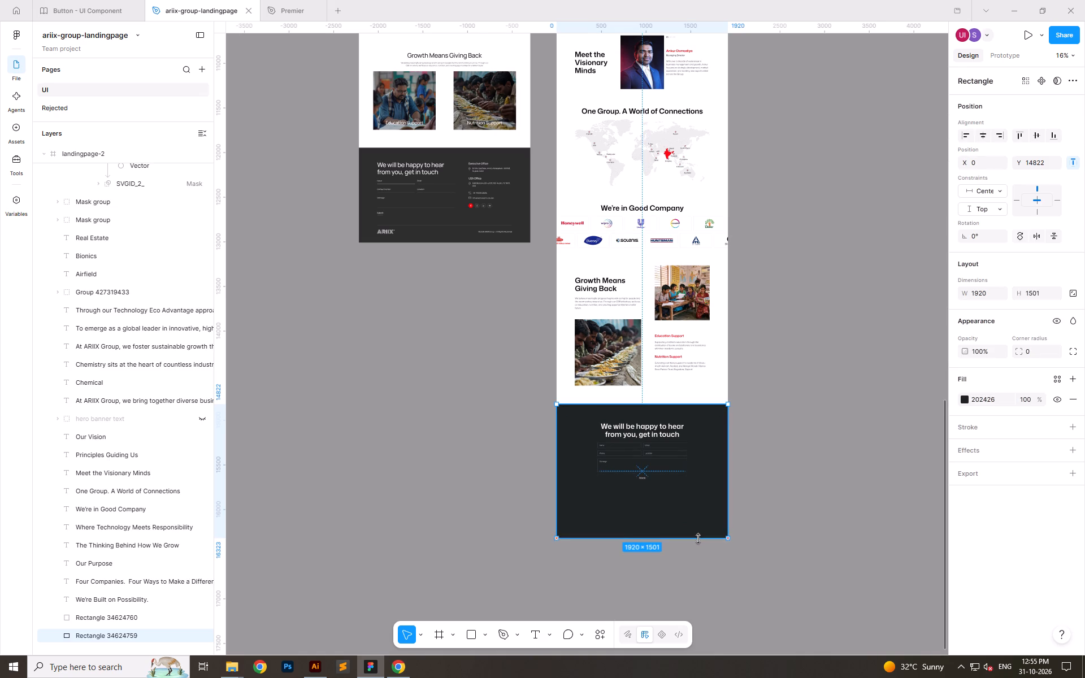
click(824, 524)
Switch to Illustrator and close it, returning to the Figma landing page.
ctrl+scroll(545, 547, down, 5)
ctrl+scroll(569, 277, up, 6)
ctrl+scroll(587, 303, down, 6)
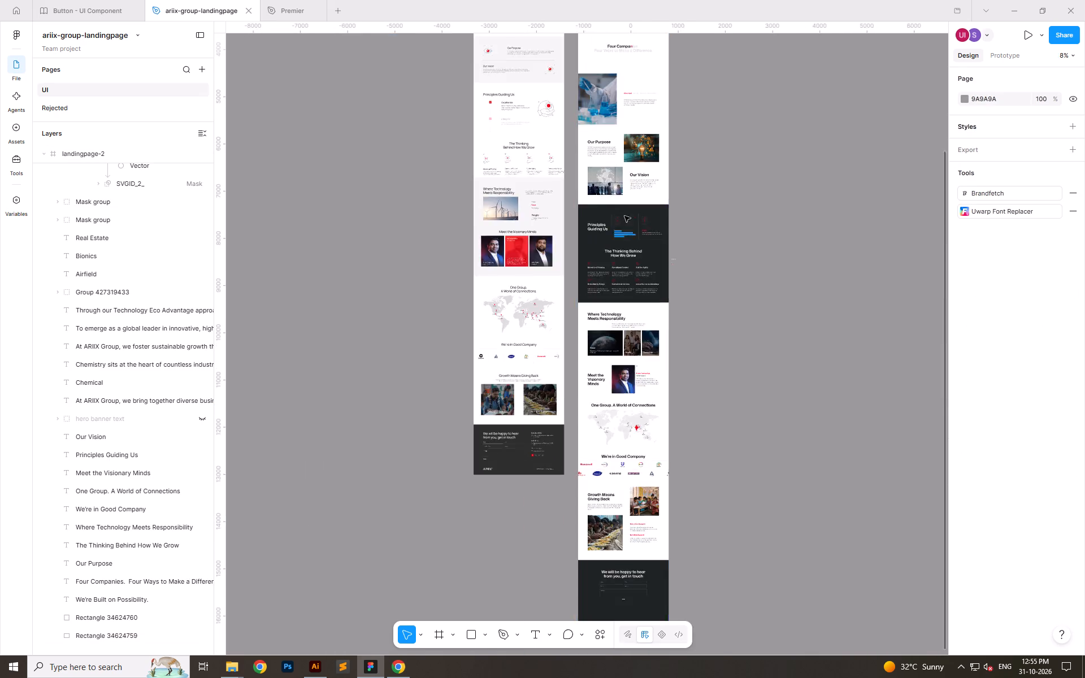
ctrl+scroll(625, 215, up, 15)
key(alt+Tab)
key(alt+Tab)
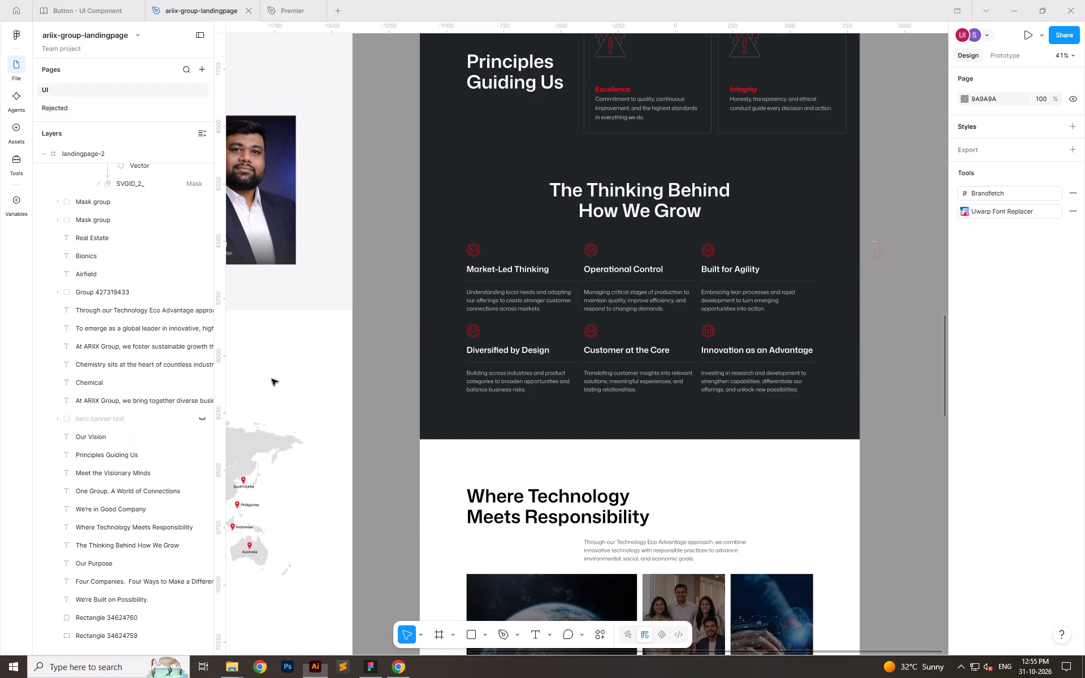
key(alt+Tab)
click(1072, 8)
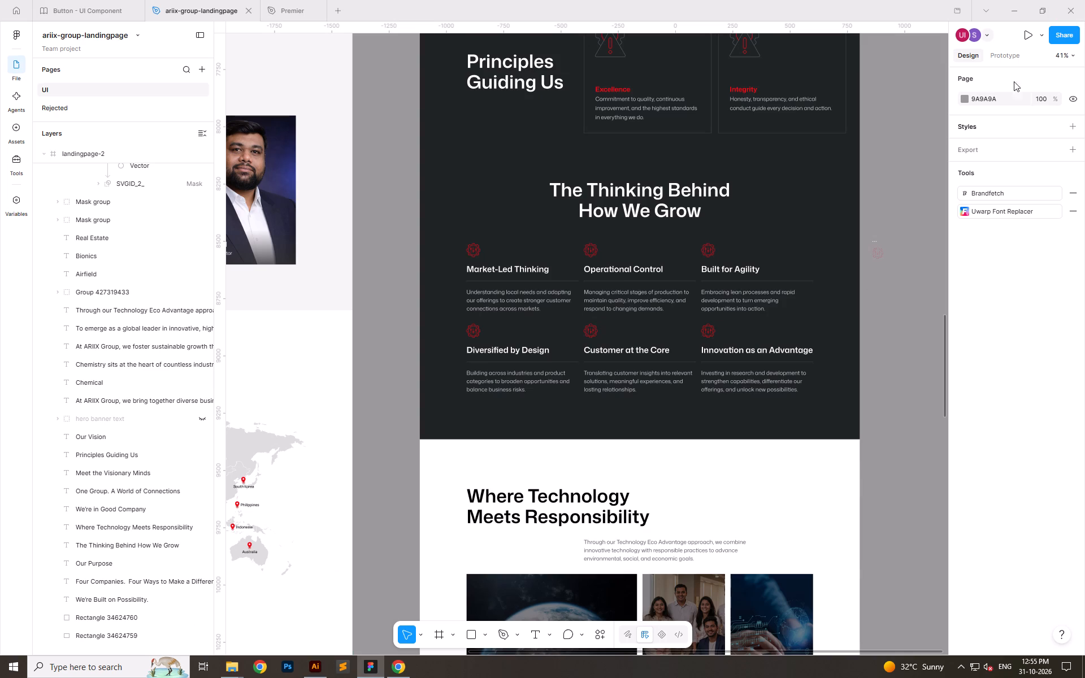
click(864, 463)
In File Explorer, browse from ss-2026 to A_CLIENTS > ARIIX_GROUP > Z_ICONS and open ARIIX_GROUP_ICONS.ai in Illustrator.
click(1084, 677)
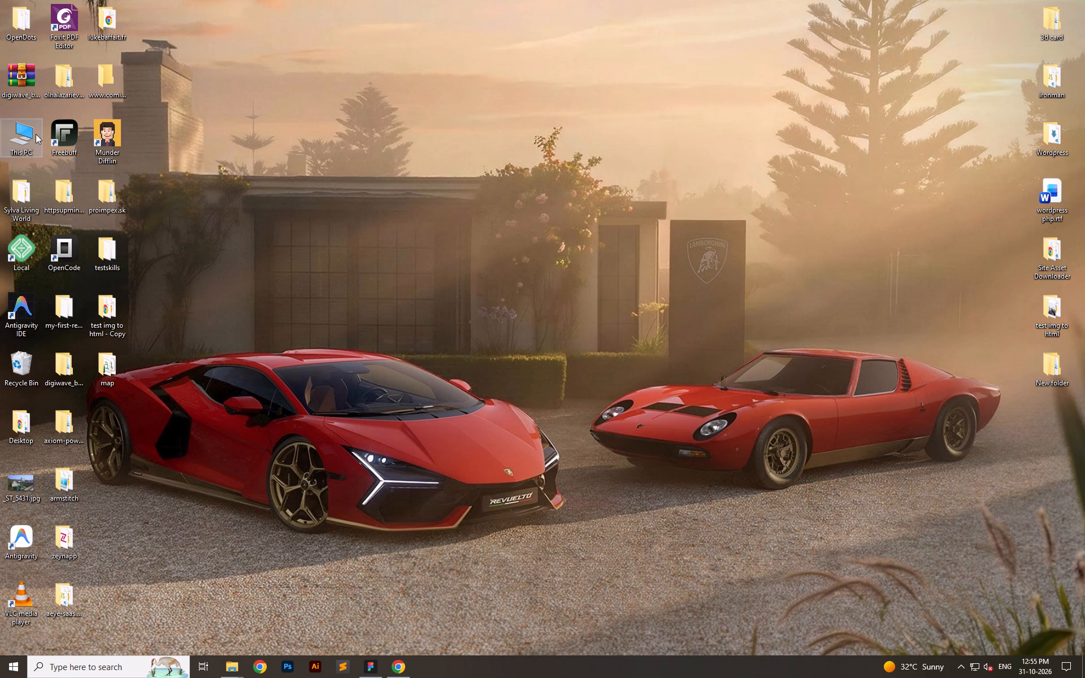
double_click(20, 144)
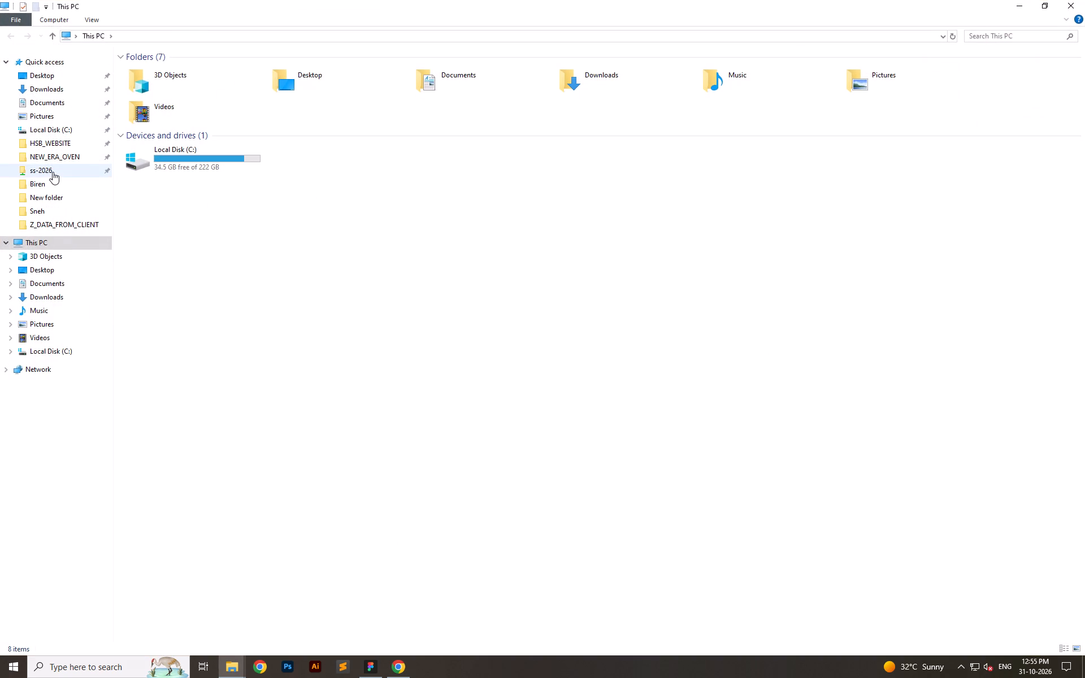
click(53, 172)
click(59, 149)
click(67, 160)
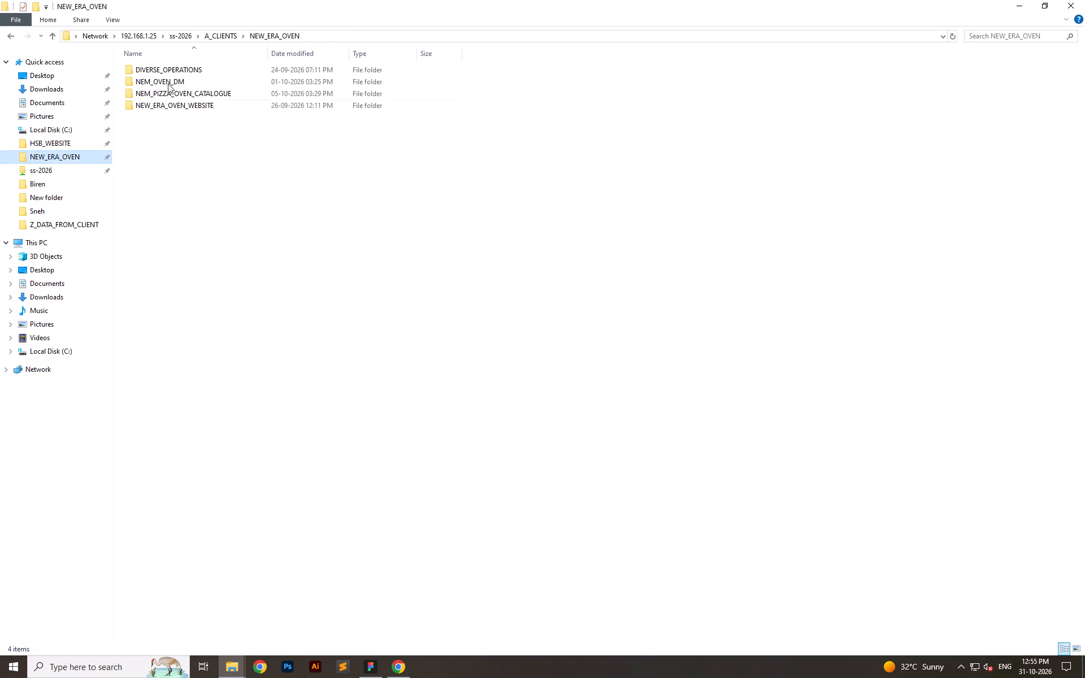
click(183, 38)
double_click(176, 82)
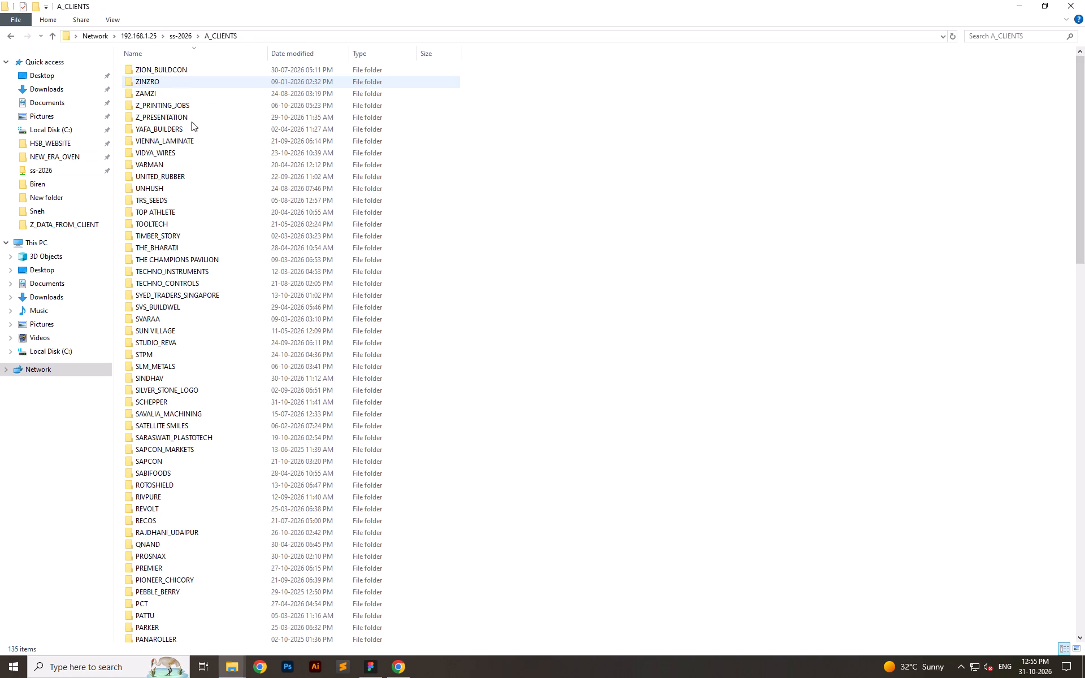
click(269, 295)
key(a)
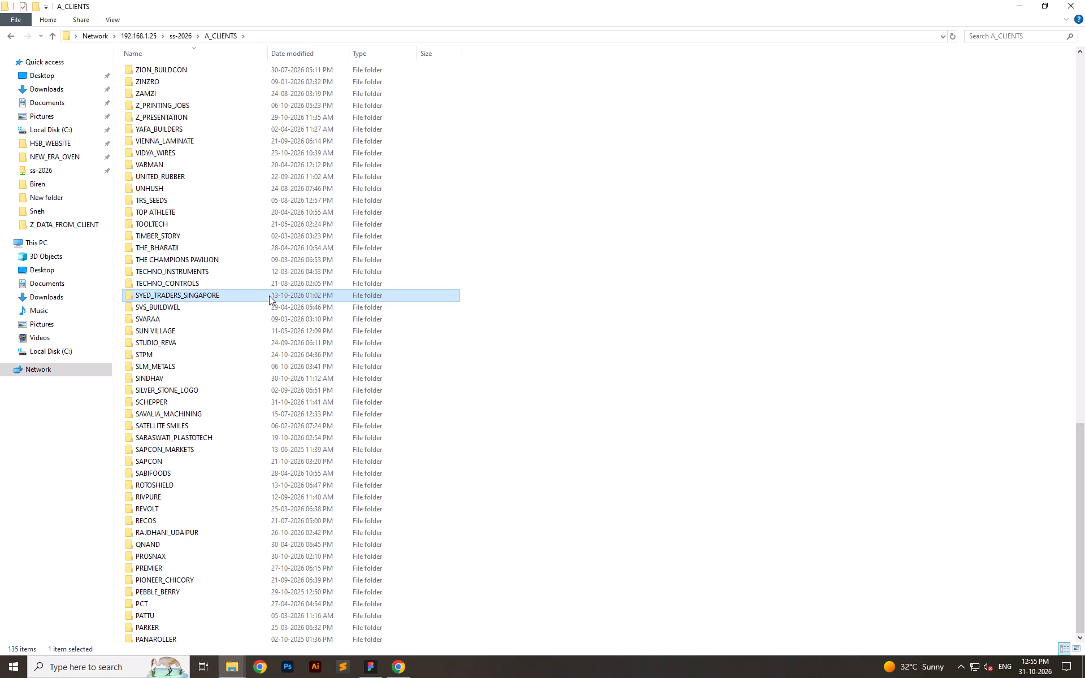
double_click(174, 537)
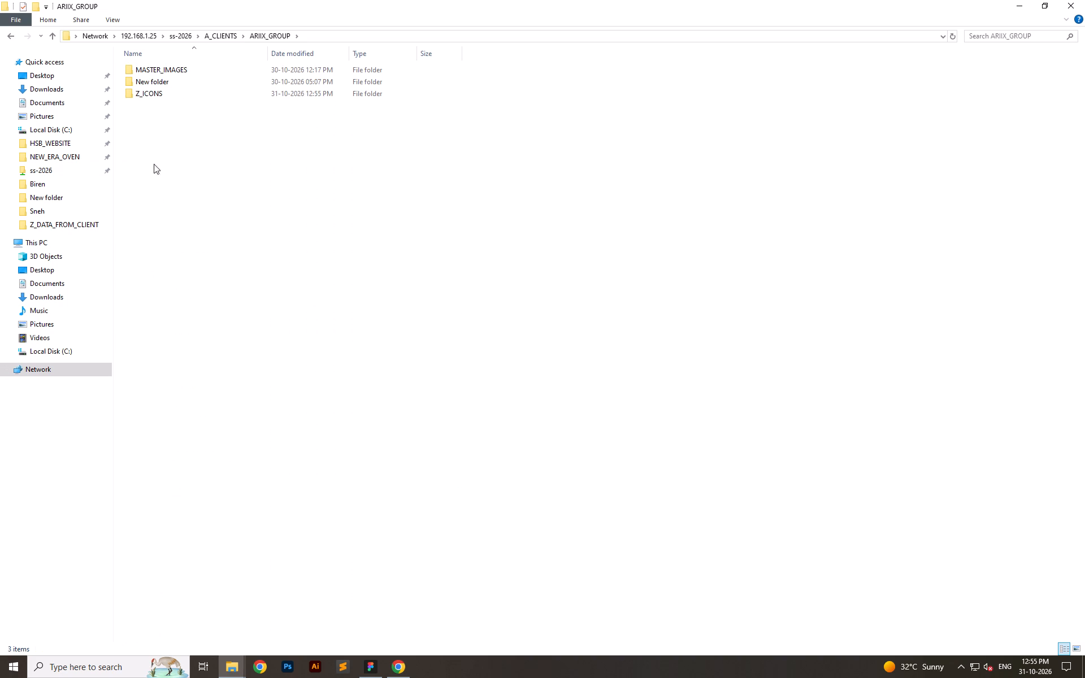
double_click(167, 98)
double_click(210, 73)
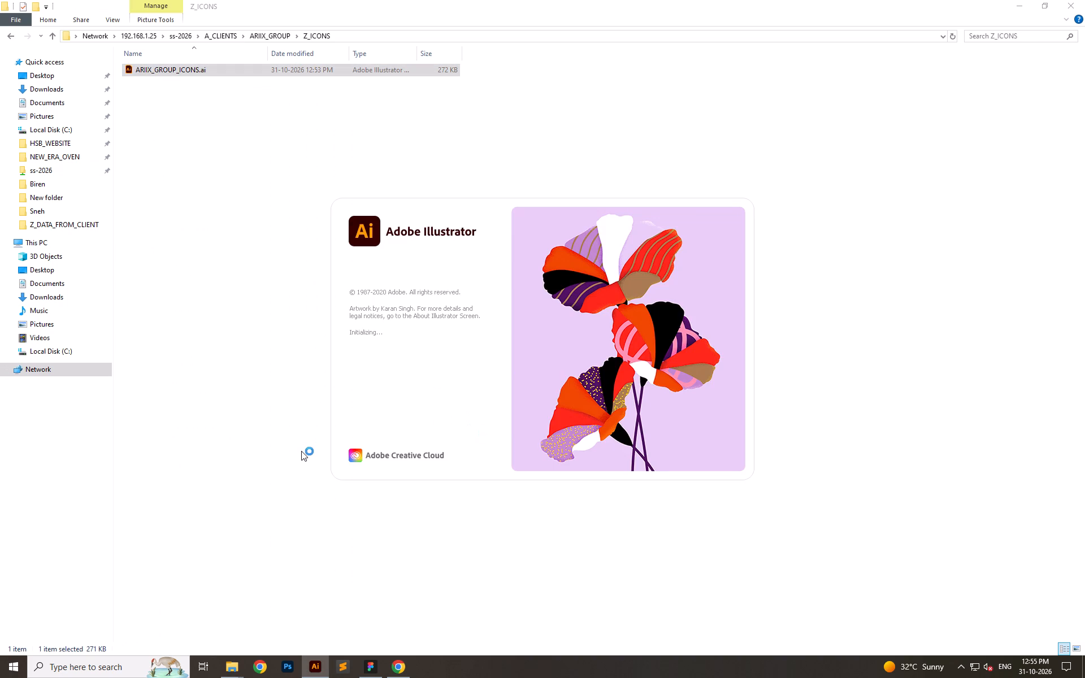
click(301, 451)
In File Explorer, go up to the PREMIER_WEBSITE folder and copy the folder name Z_STOCK_IMAGES.
click(243, 674)
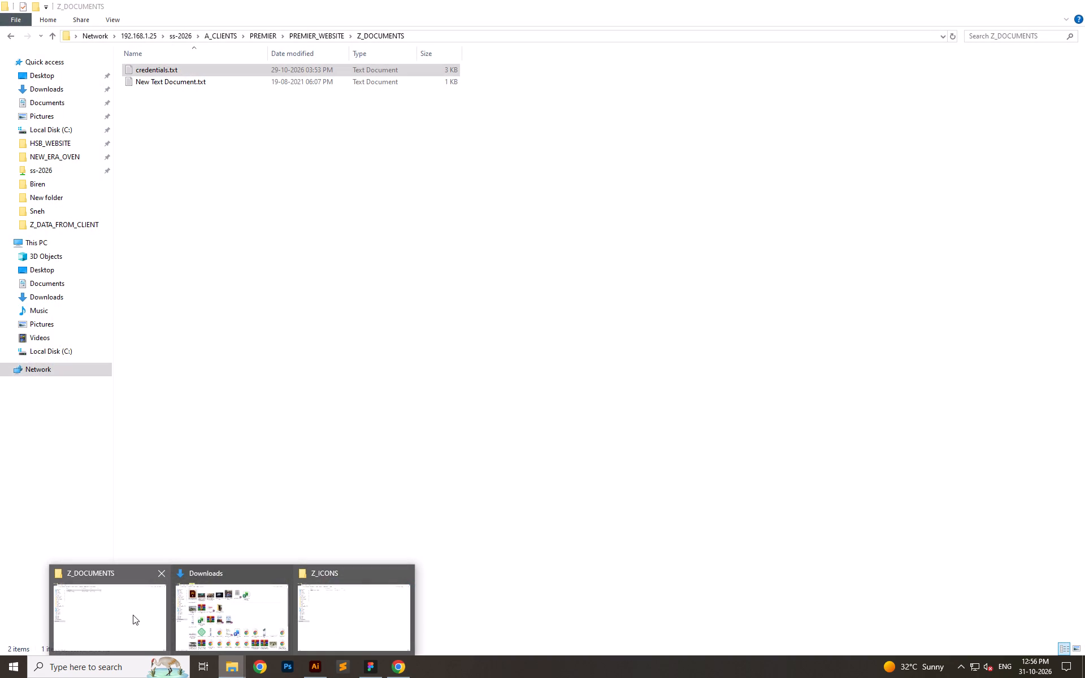
click(133, 615)
click(378, 295)
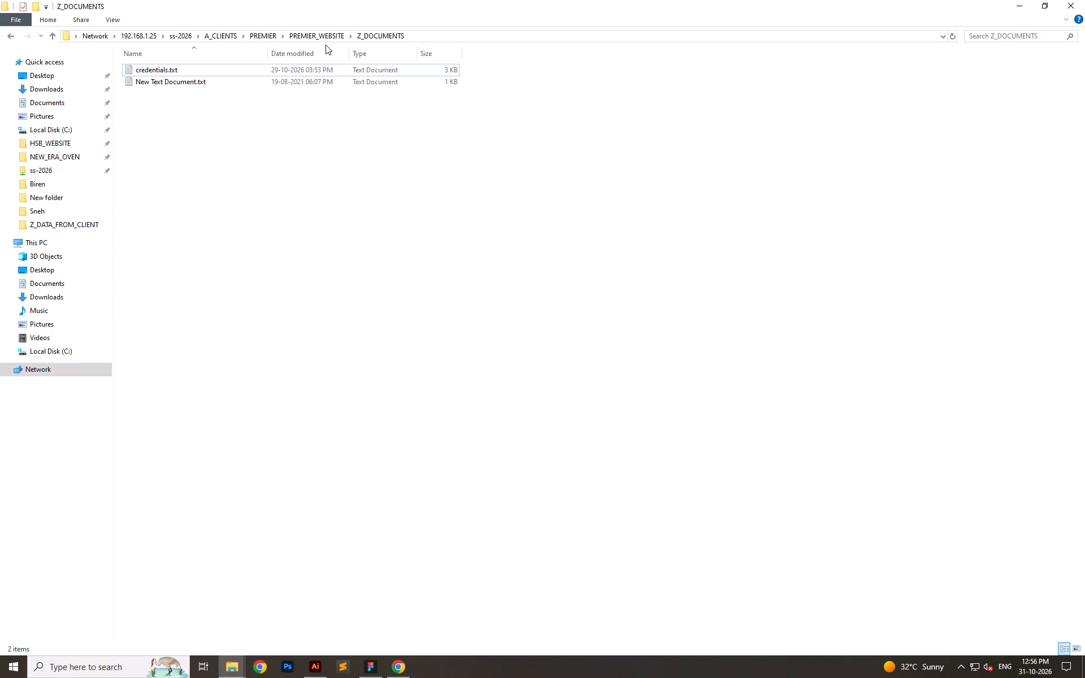
click(304, 34)
click(427, 386)
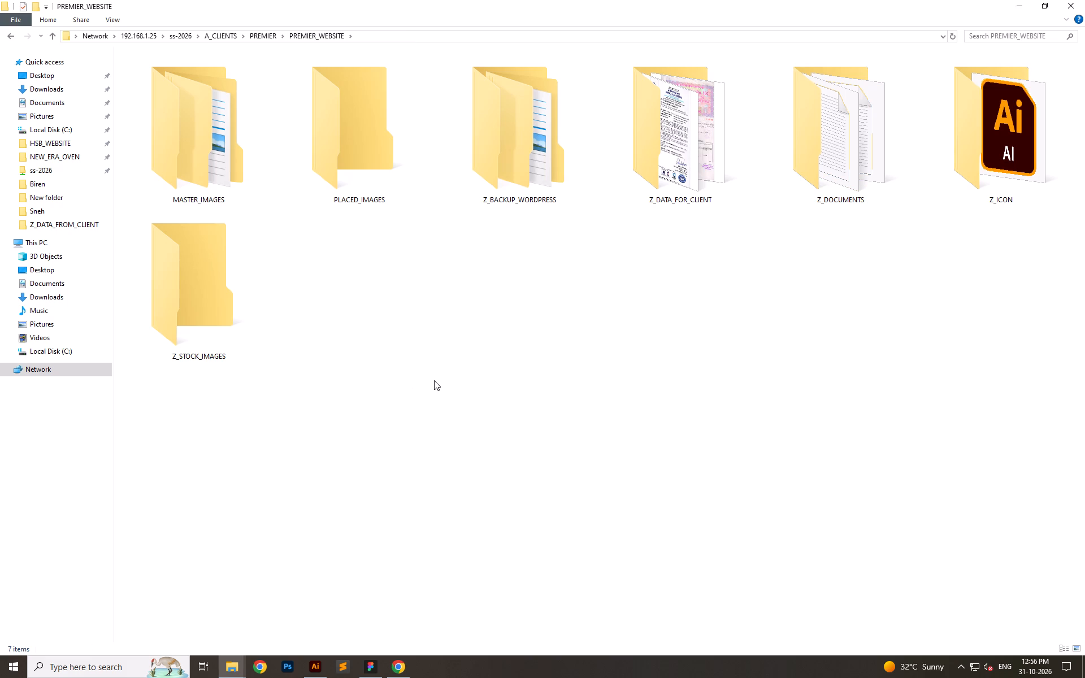
ctrl+scroll(434, 380, down, 20)
ctrl+scroll(434, 380, down, 5)
ctrl+scroll(371, 336, up, 1)
ctrl+scroll(364, 336, down, 3)
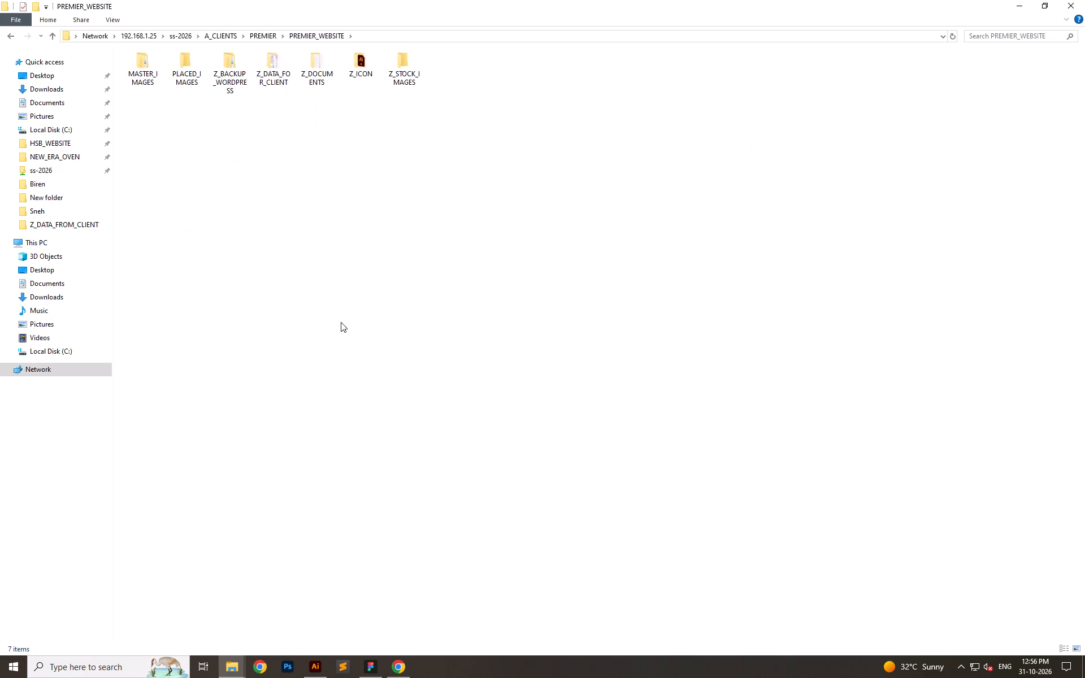
ctrl+scroll(341, 322, down, 20)
ctrl+scroll(341, 322, down, 13)
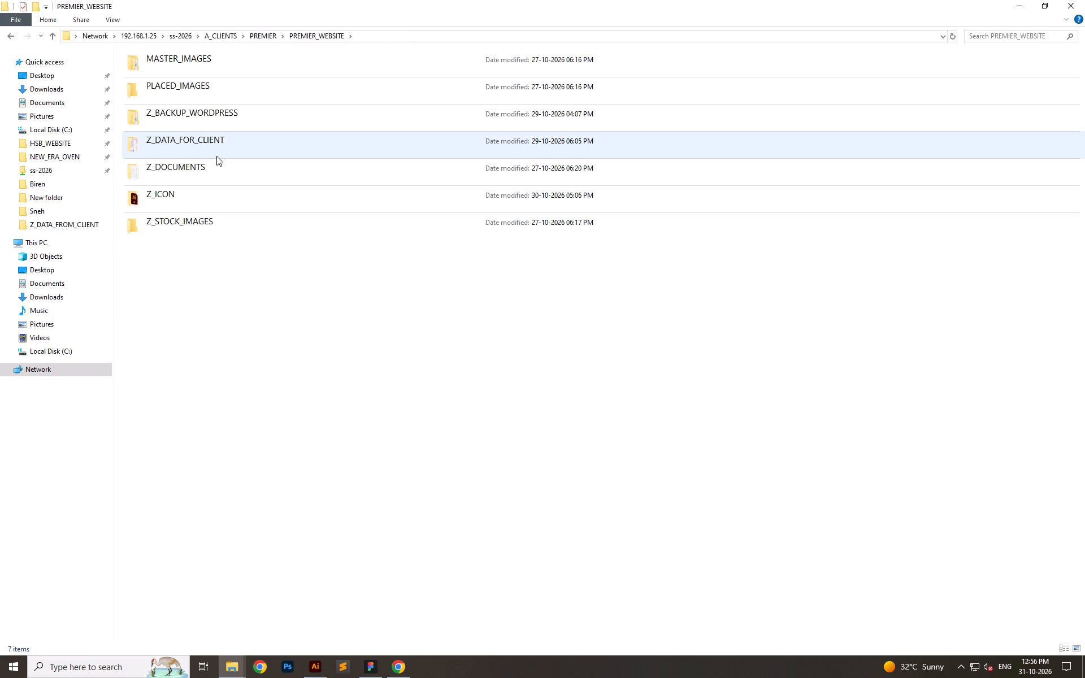
click(191, 225)
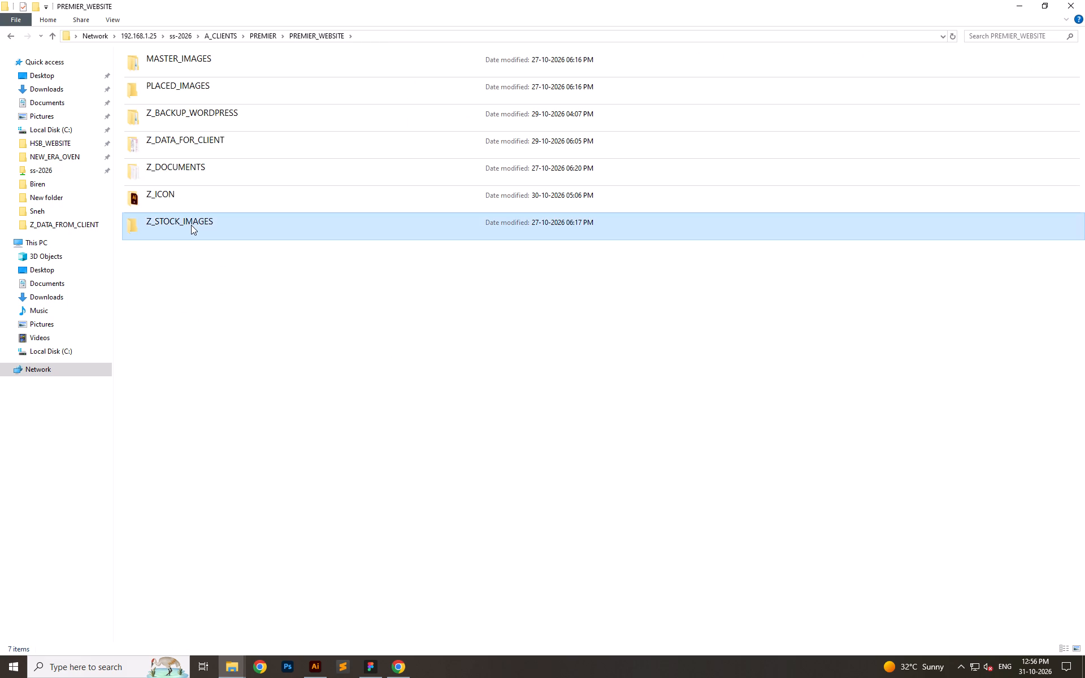
key(F2)
key(ctrl+c)
click(302, 421)
Check the contents of New folder in ARIIX_GROUP and rename that folder as Z_STOCK_IMAGES.
key(alt+Tab)
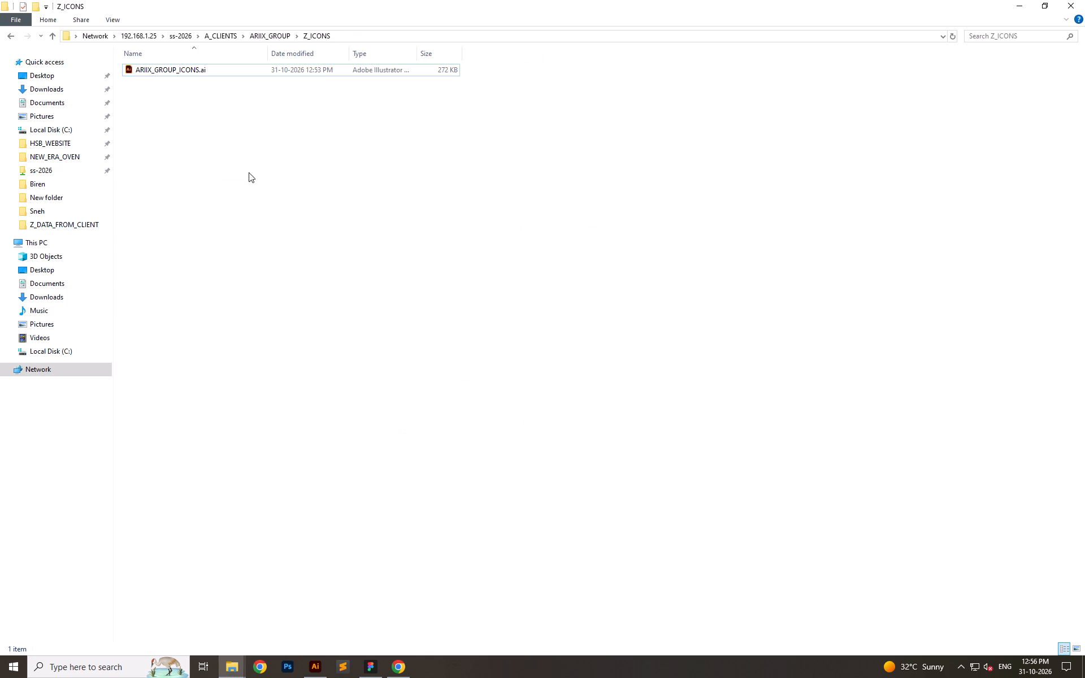
click(268, 41)
click(326, 284)
double_click(163, 82)
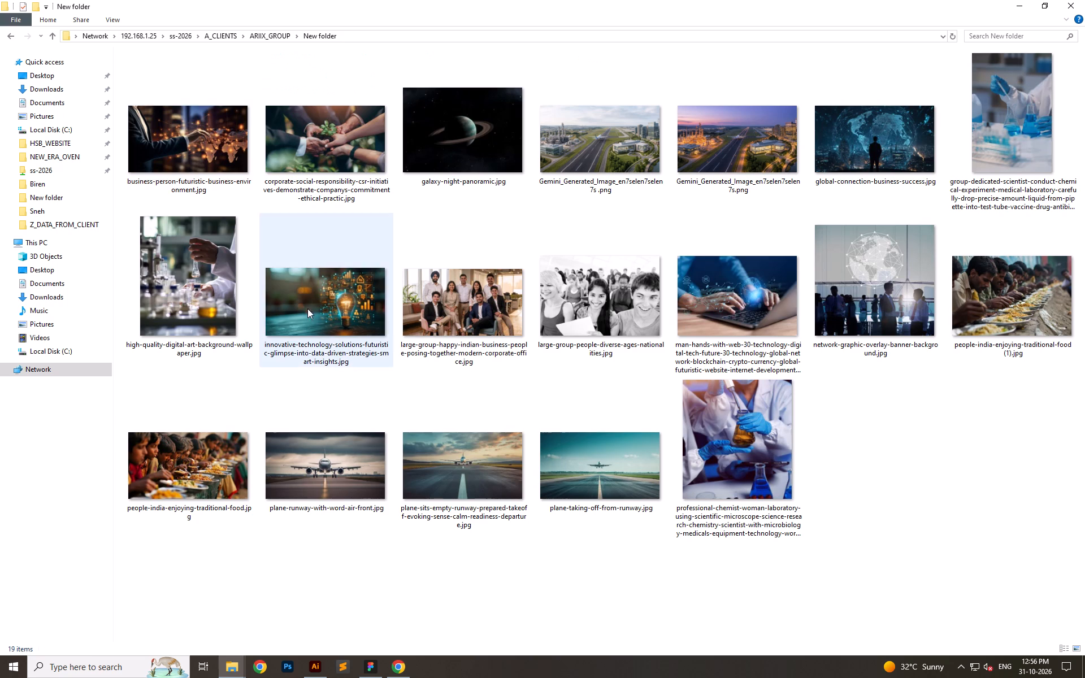
click(261, 27)
click(262, 37)
key(F2)
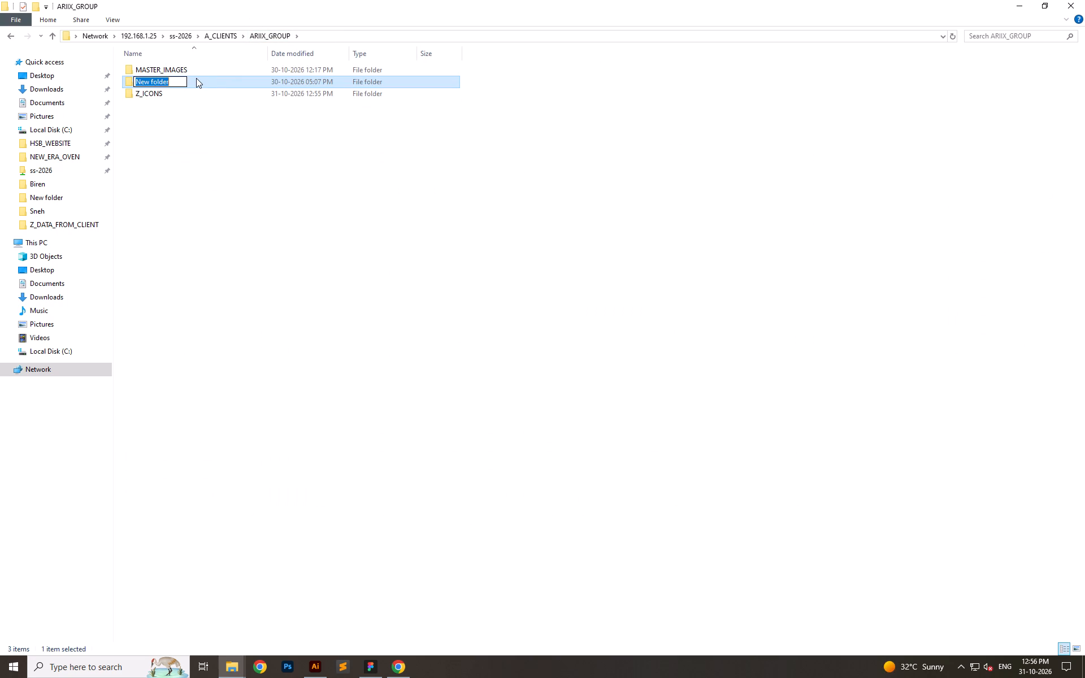
key(ctrl+v)
click(303, 206)
Create a folder named PLACED_IMAGES in ARIIX_GROUP, copying the name from the matching PREMIER_WEBSITE folder.
key(alt+Tab)
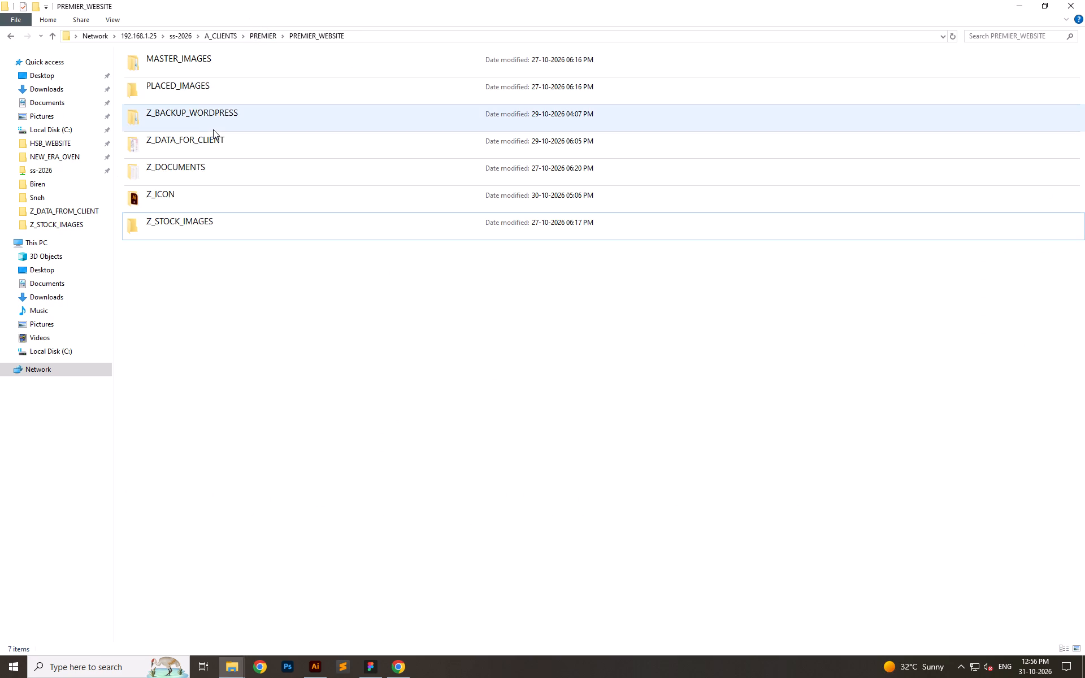
click(193, 89)
key(F2)
key(ctrl+c)
click(316, 289)
key(alt+Tab)
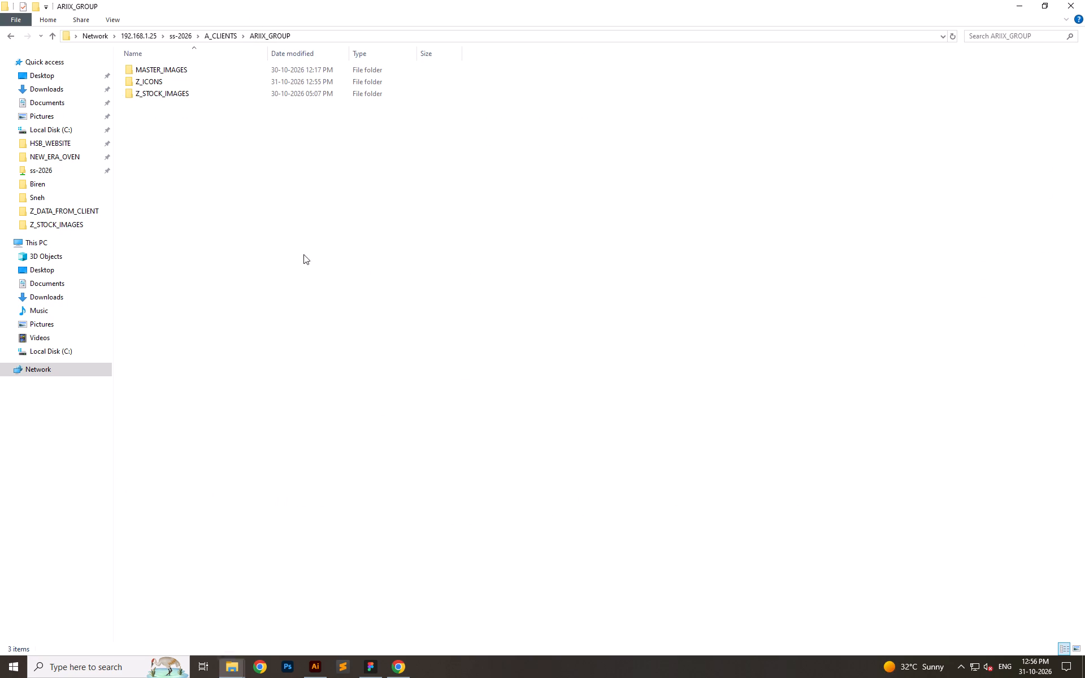
click(39, 12)
key(ctrl+v)
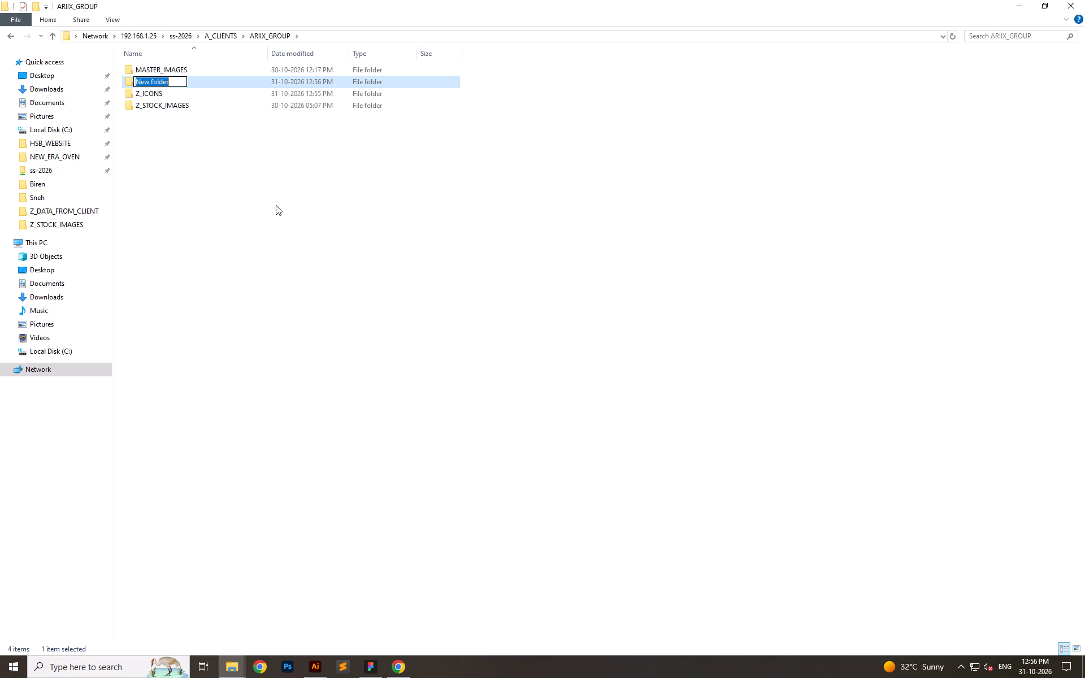
click(276, 205)
Check ARIIX_GROUP's MASTER_IMAGES folder, and switch to Figma to view both landing pages in full.
double_click(197, 71)
click(506, 293)
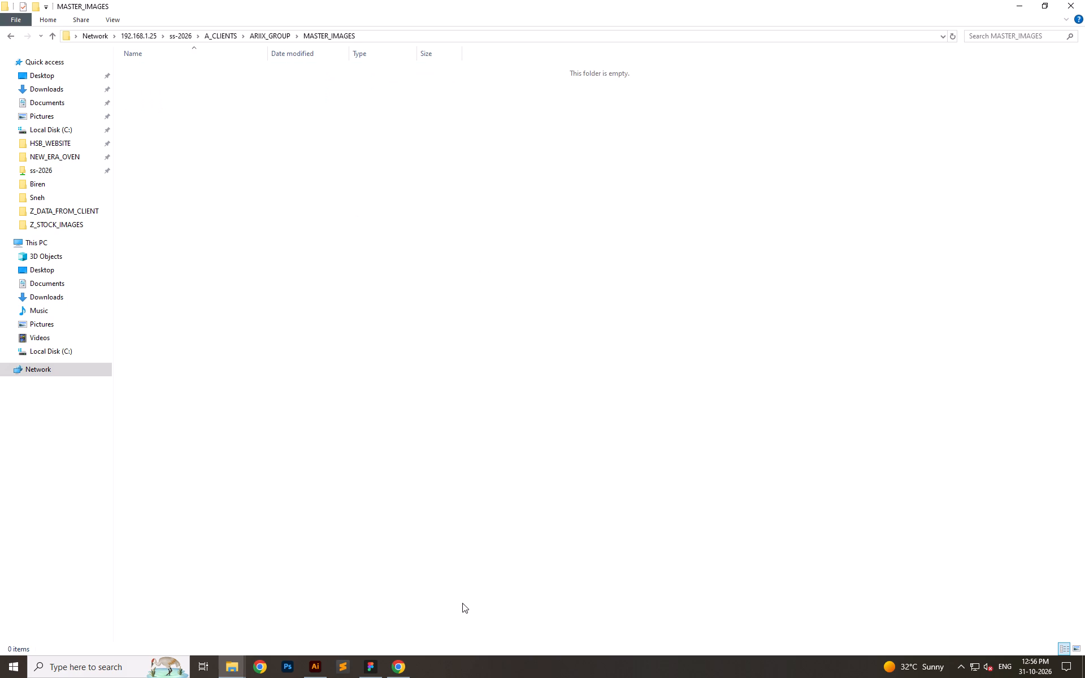
click(462, 603)
click(381, 660)
ctrl+scroll(586, 364, down, 12)
click(680, 274)
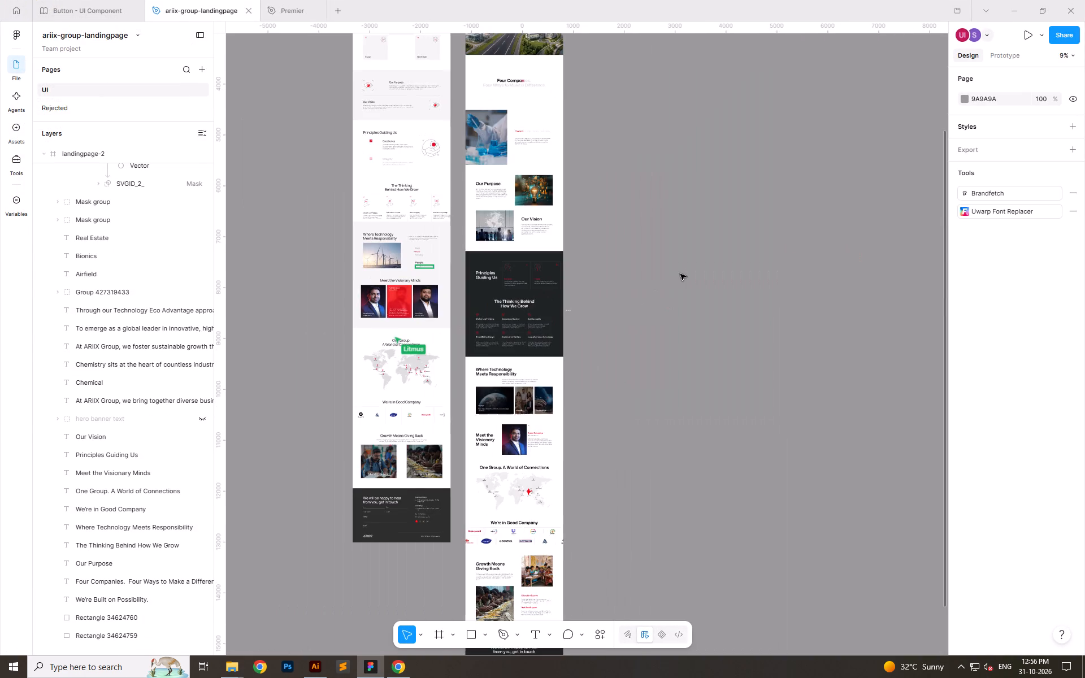
ctrl+scroll(624, 336, down, 4)
click(739, 234)
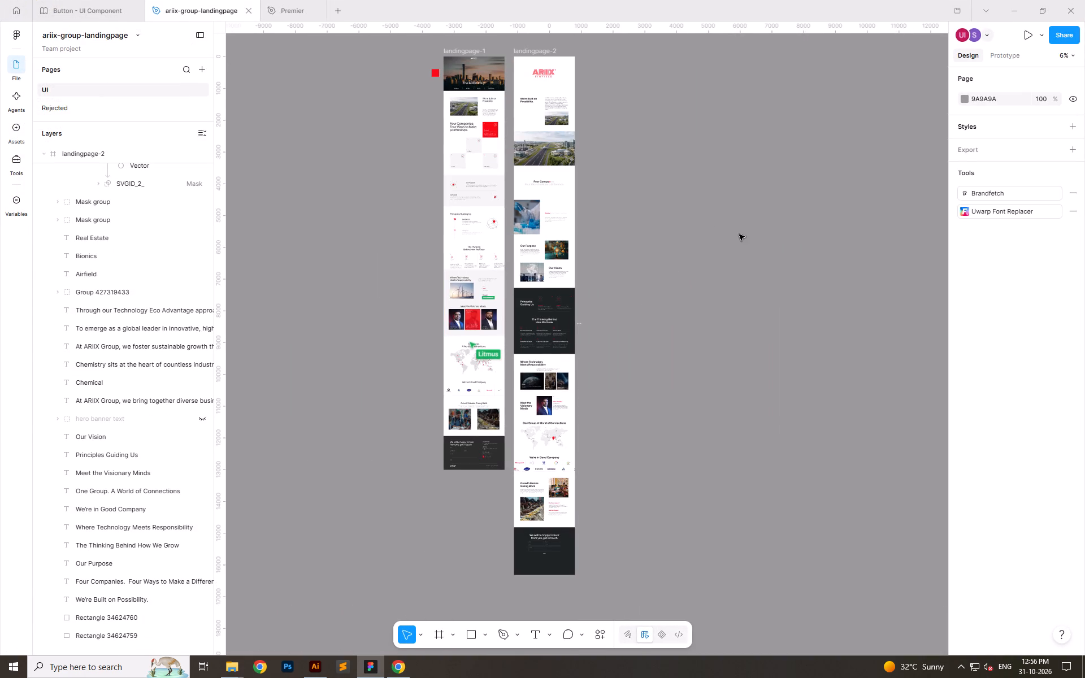
Return to the ARIIX_GROUP folder in File Explorer and display its subfolders as large thumbnails.
key(alt+Tab)
click(441, 342)
click(272, 35)
ctrl+scroll(180, 95, up, 3)
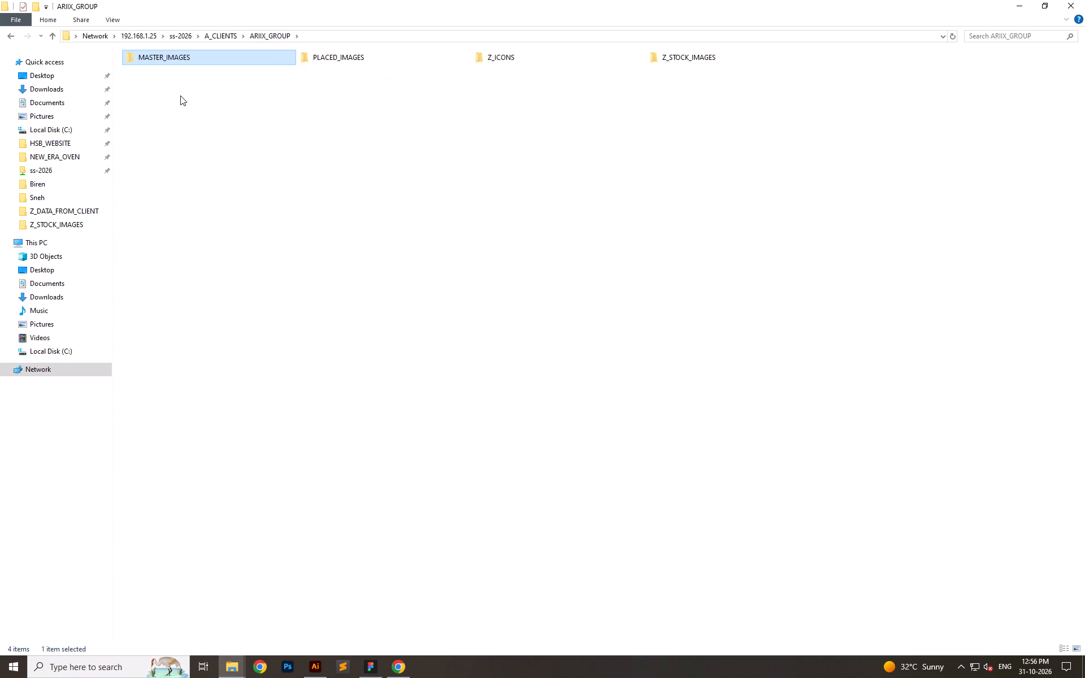
ctrl+scroll(180, 95, up, 20)
ctrl+scroll(180, 95, up, 18)
click(436, 349)
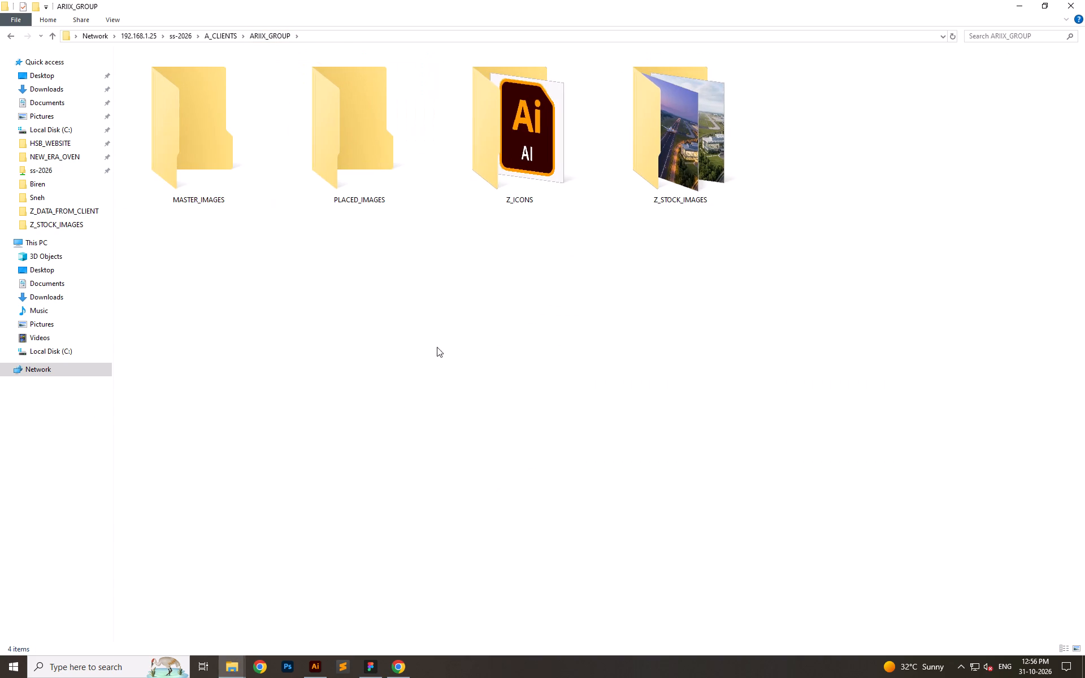
click(514, 288)
Open the Downloads folder in the PREMIER_WEBSITE File Explorer window and permanently delete ARIIX_CHEMCIALS_ICONS.ai.
key(alt+Tab)
alt+click(687, 267)
click(420, 322)
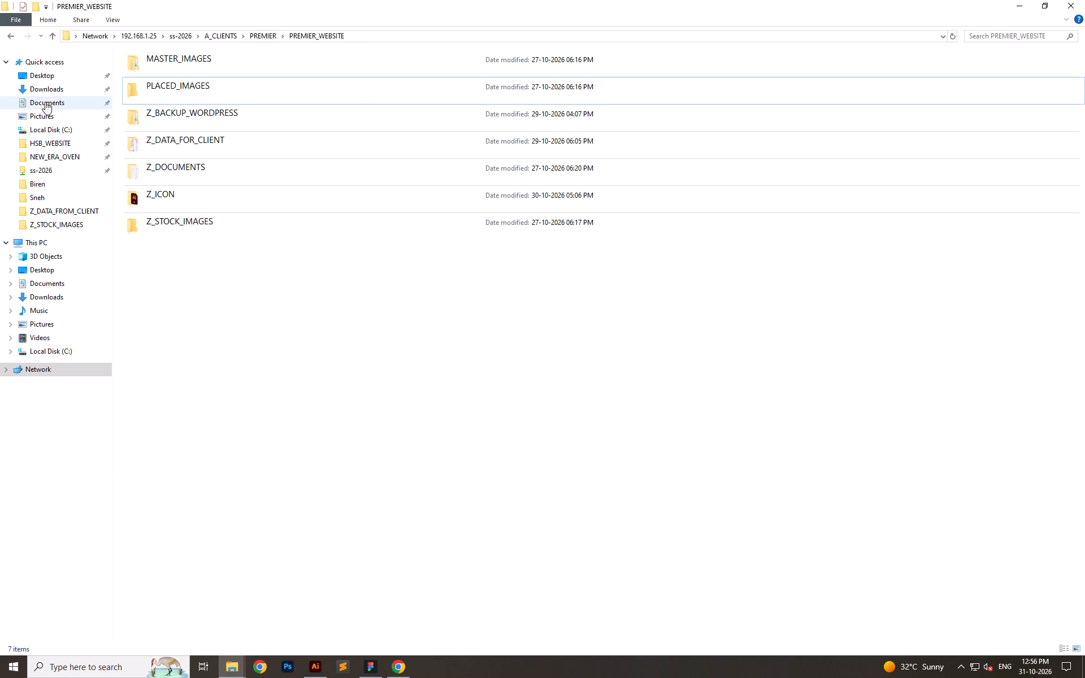
click(46, 94)
click(297, 162)
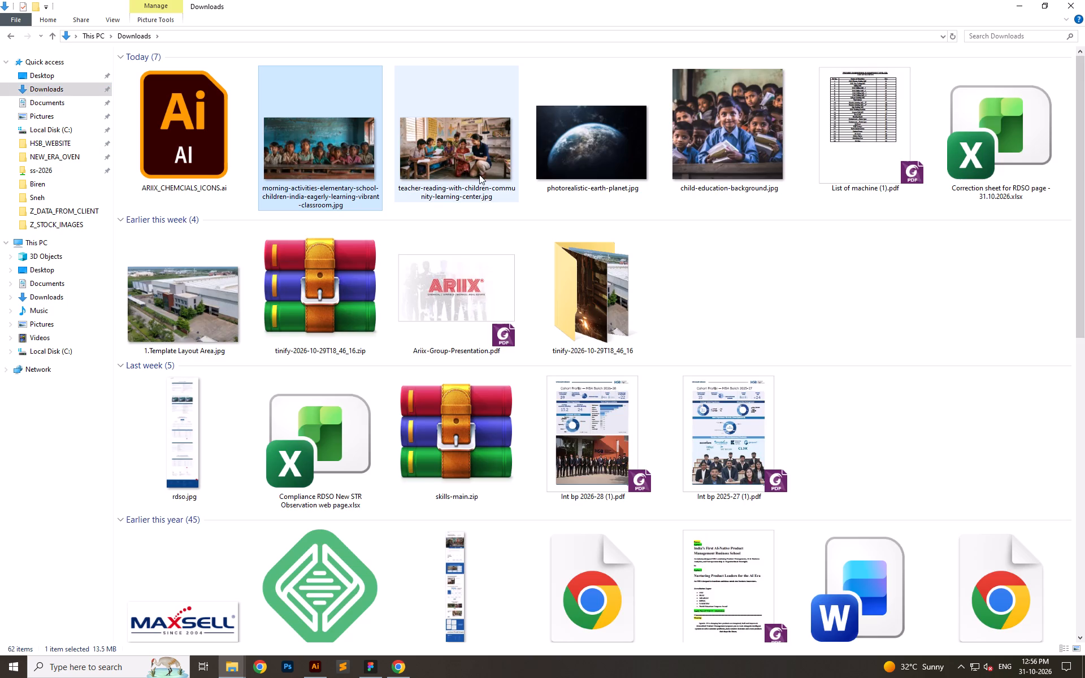
click(448, 170)
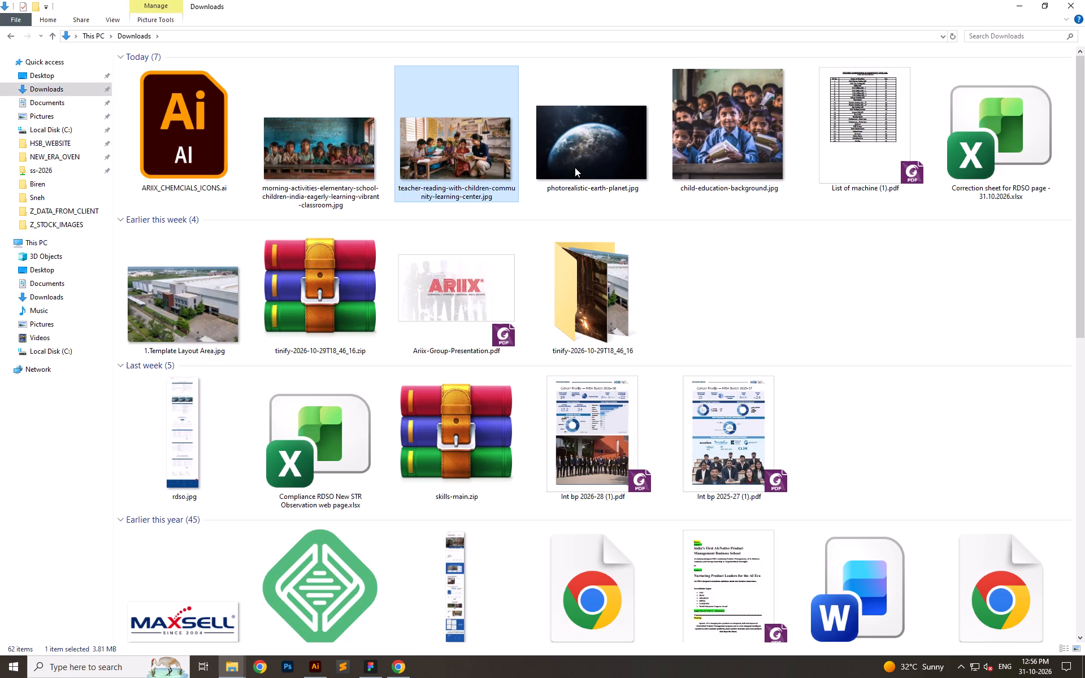
ctrl+click(575, 166)
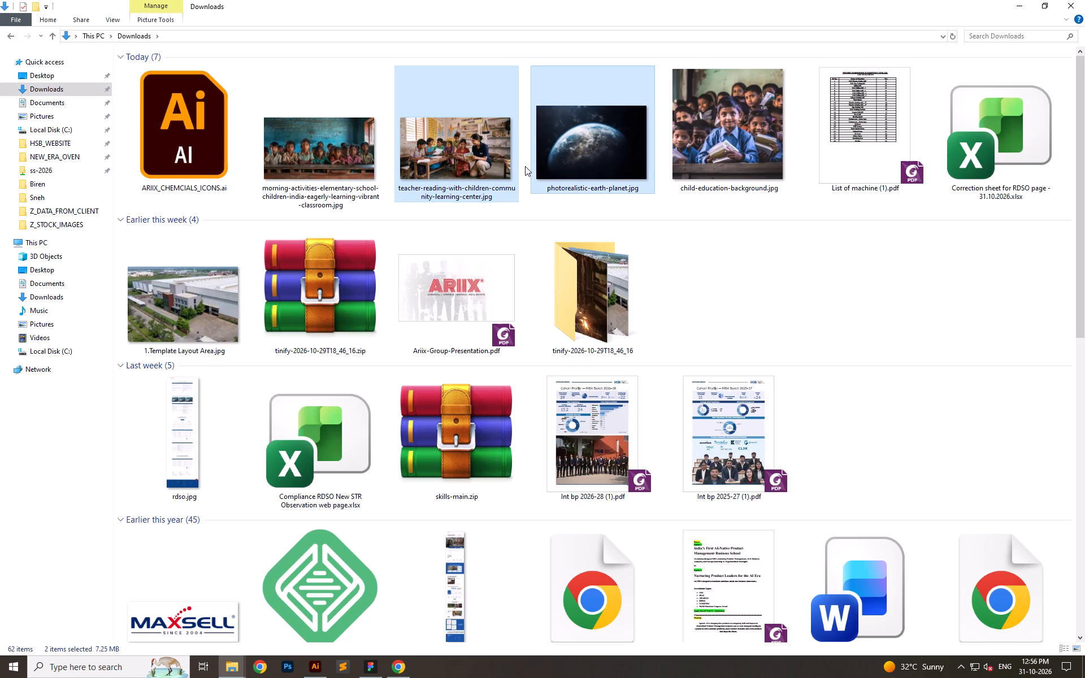
click(183, 160)
key(shift+Delete)
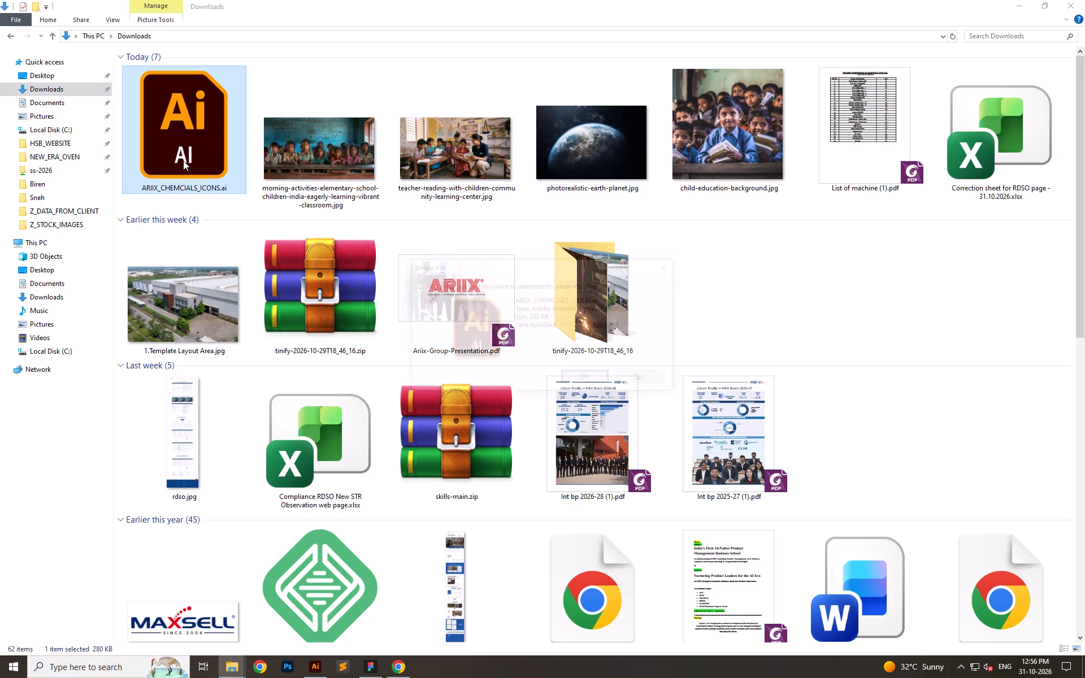
key(Return)
Move teacher-reading-with-children-community-learning-center.jpg and photorealistic-earth-planet.jpg from Downloads into ARIIX_GROUP's Z_STOCK_IMAGES folder.
click(286, 151)
ctrl+click(474, 150)
key(ctrl+x)
key(alt+Tab)
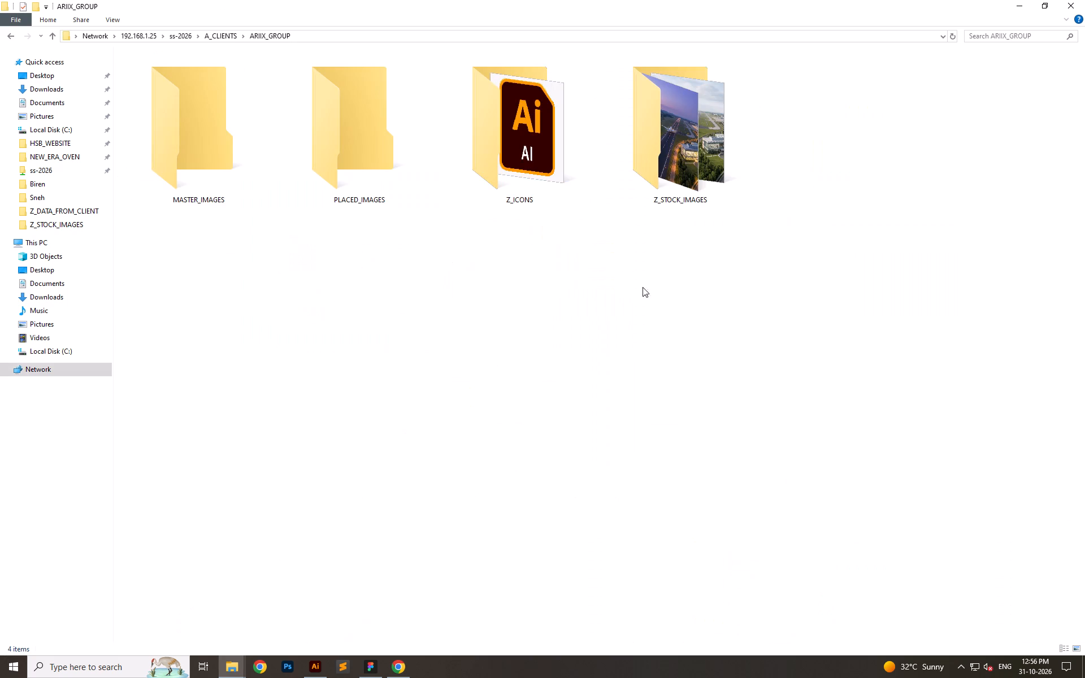
double_click(700, 159)
click(773, 464)
key(ctrl+v)
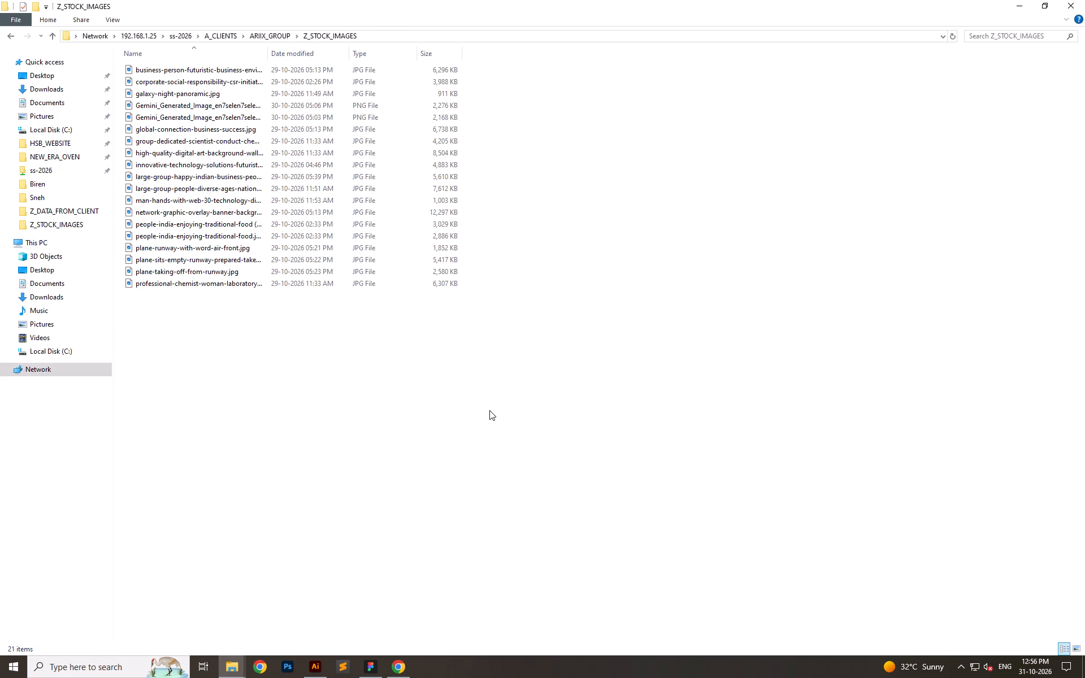
click(507, 399)
Permanently delete today's remaining Downloads files: the classroom and child-education images, List of machine (1).pdf and the RDSO correction workbook.
key(alt+Tab)
click(316, 133)
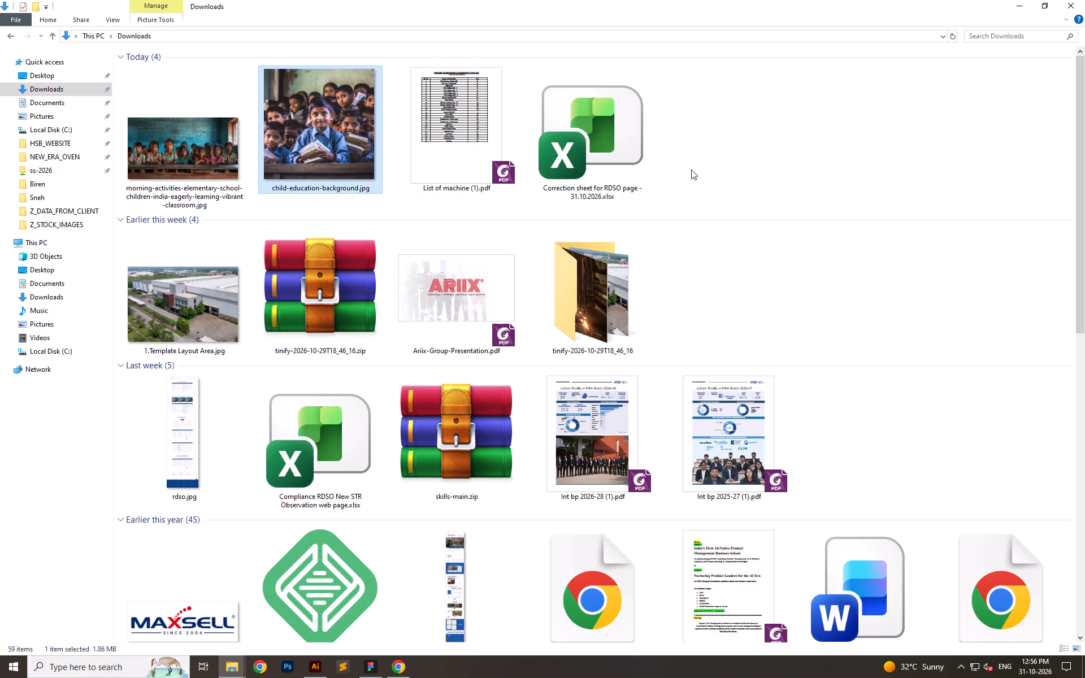
drag(735, 169, 184, 169)
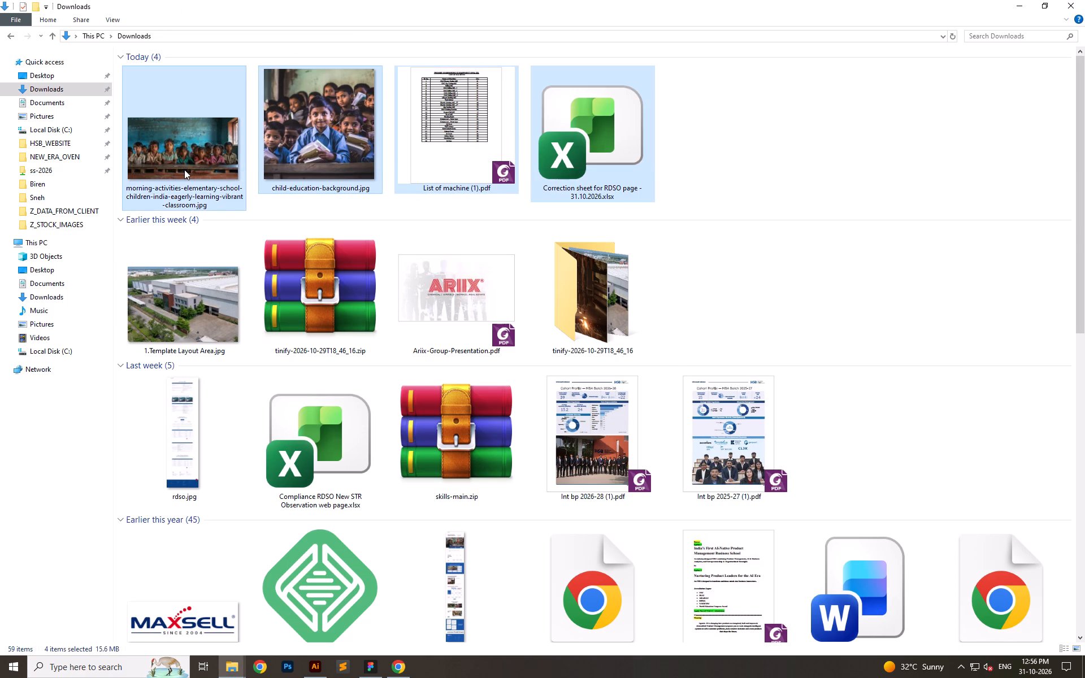
key(shift+Delete)
key(Return)
Permanently delete the tinify-2026-10-29T18_46_16 folder, its matching zip archive and 1.Template Layout Area.jpg from Downloads.
click(583, 165)
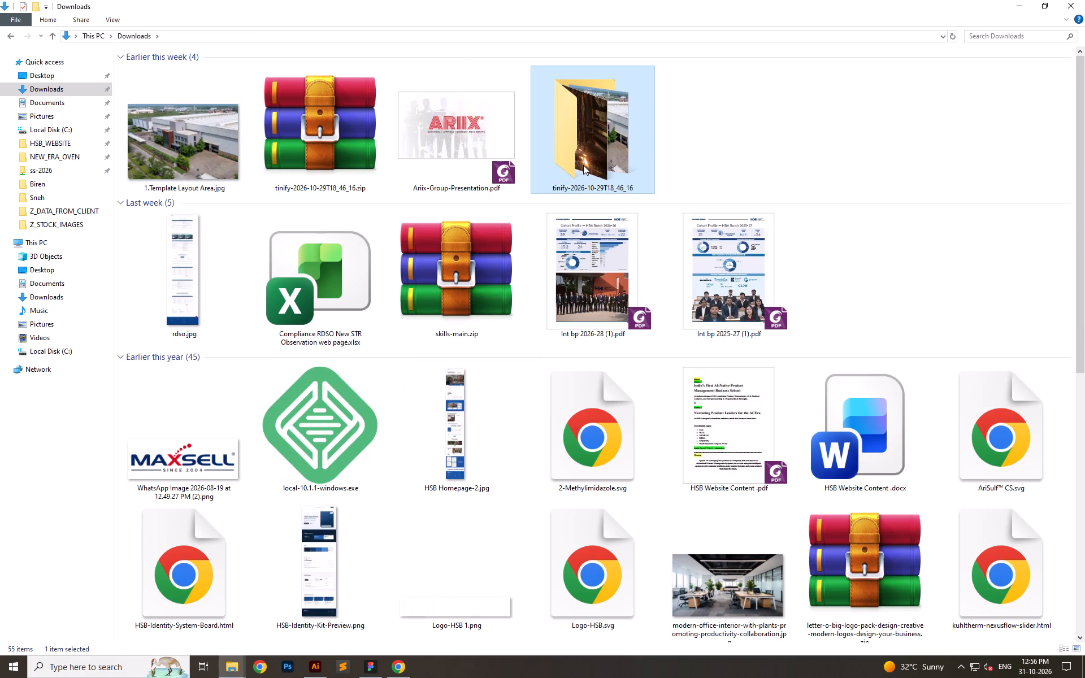
key(shift+Delete)
key(Return)
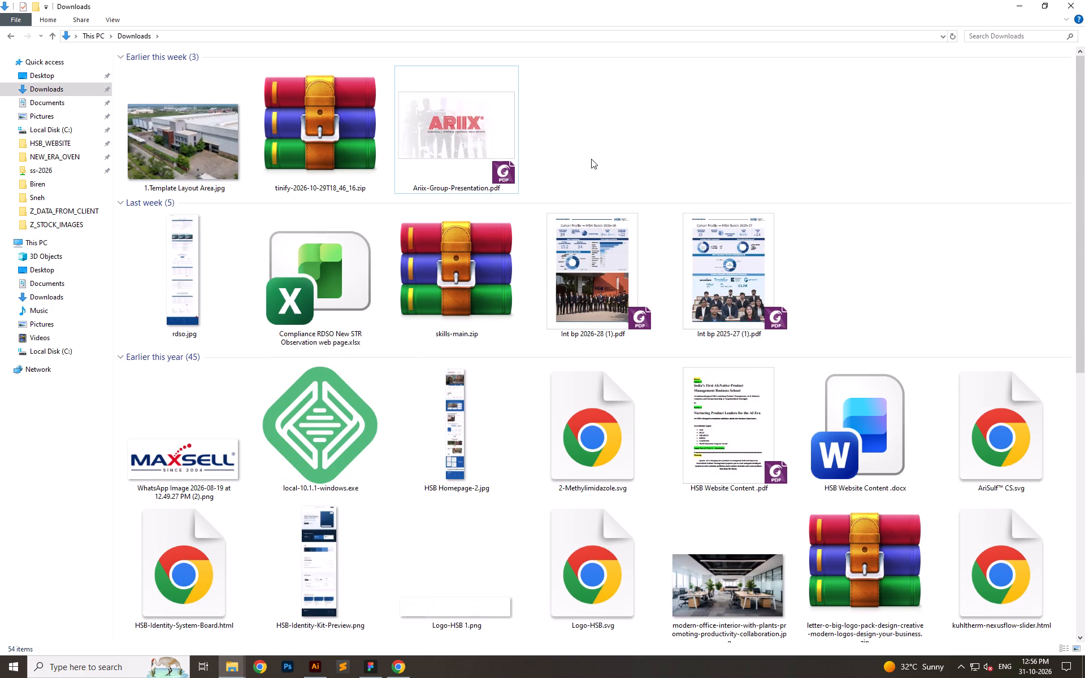
click(592, 159)
click(344, 155)
shift+click(209, 144)
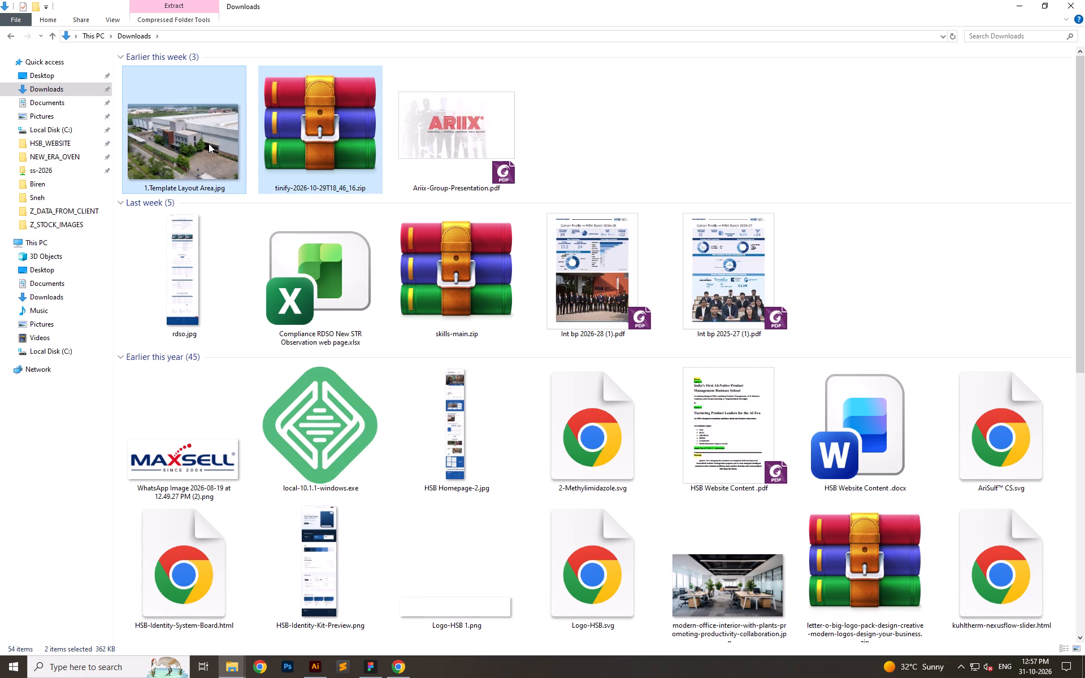
key(shift+Delete)
key(Return)
Permanently delete last week's Downloads files: rdso.jpg, the Compliance RDSO workbook, skills-main.zip and both Int bp PDFs.
click(162, 300)
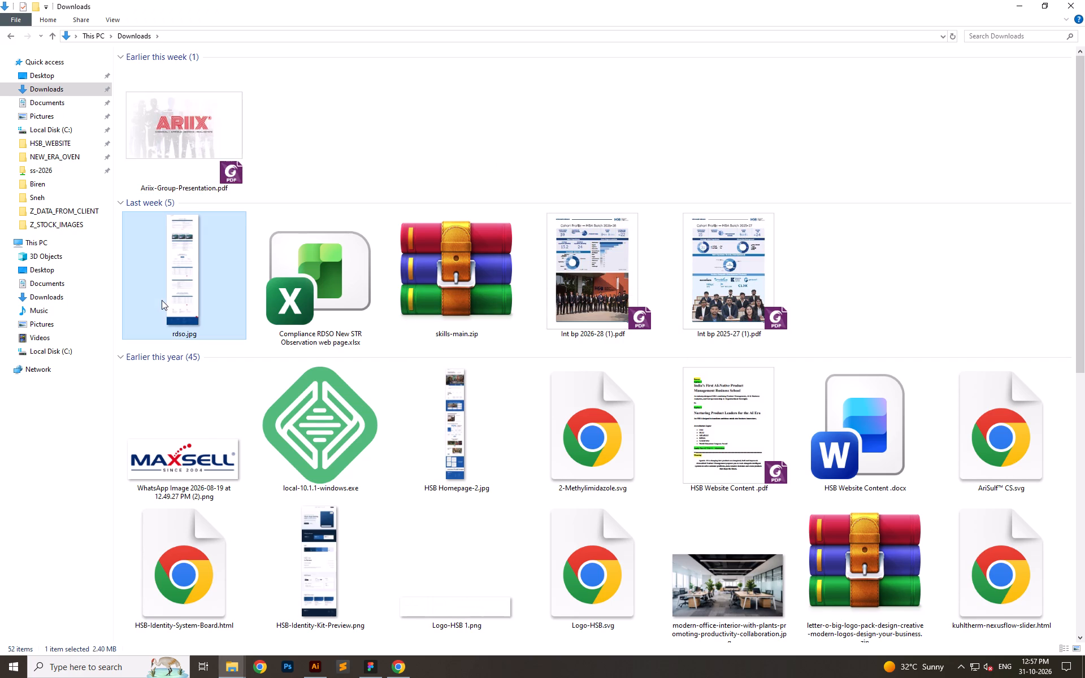
key(shift+Delete)
key(Return)
click(681, 277)
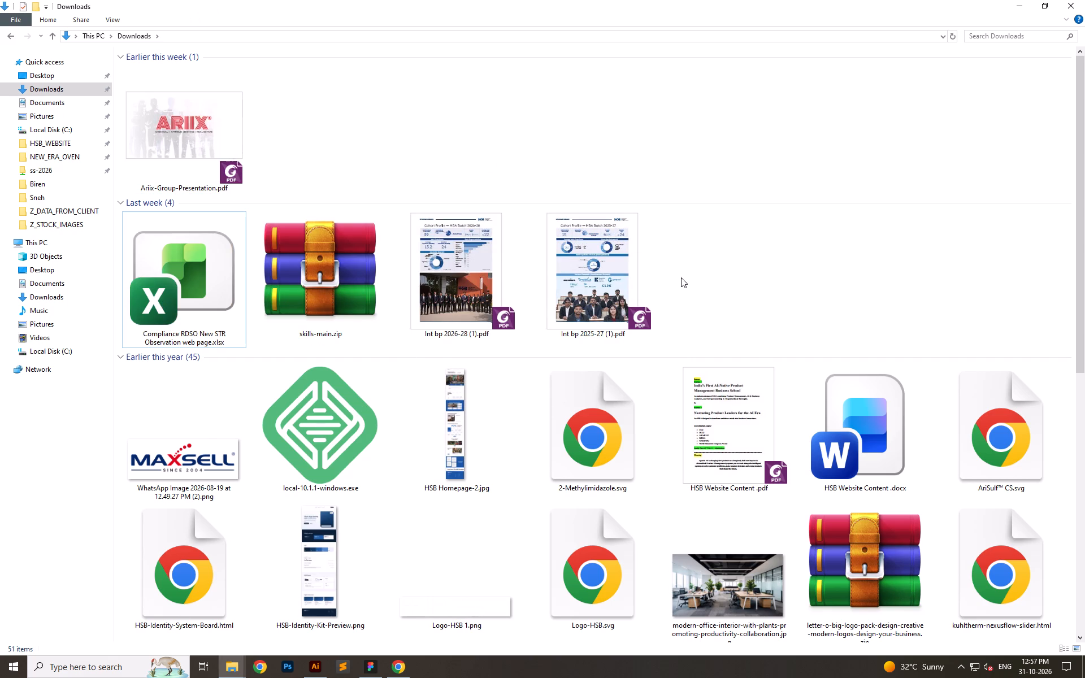
click(132, 284)
key(shift+Delete)
key(Return)
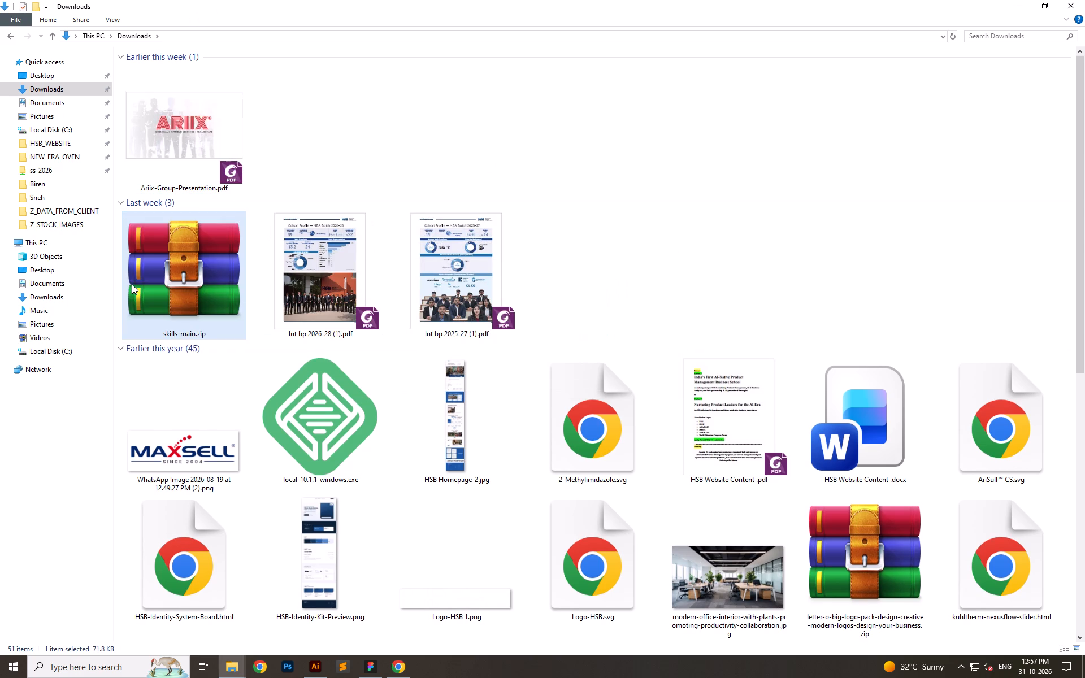
drag(552, 270, 155, 277)
key(shift+Delete)
key(Return)
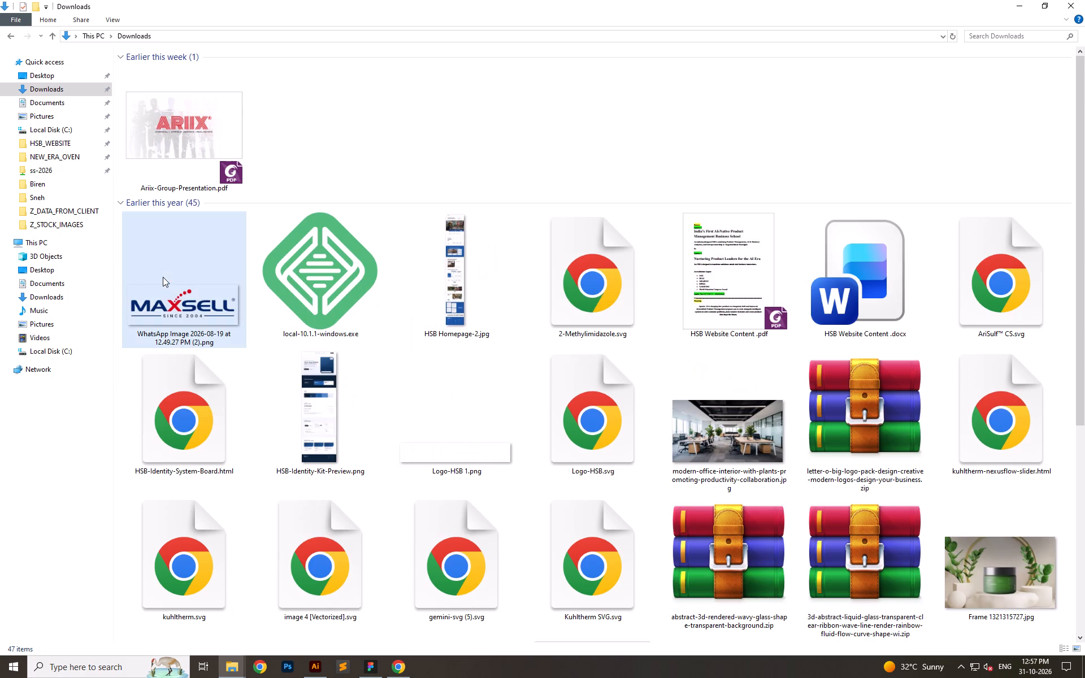
Permanently delete the Maxsell logo PNG, named as a WhatsApp image, from Downloads.
click(350, 118)
click(232, 279)
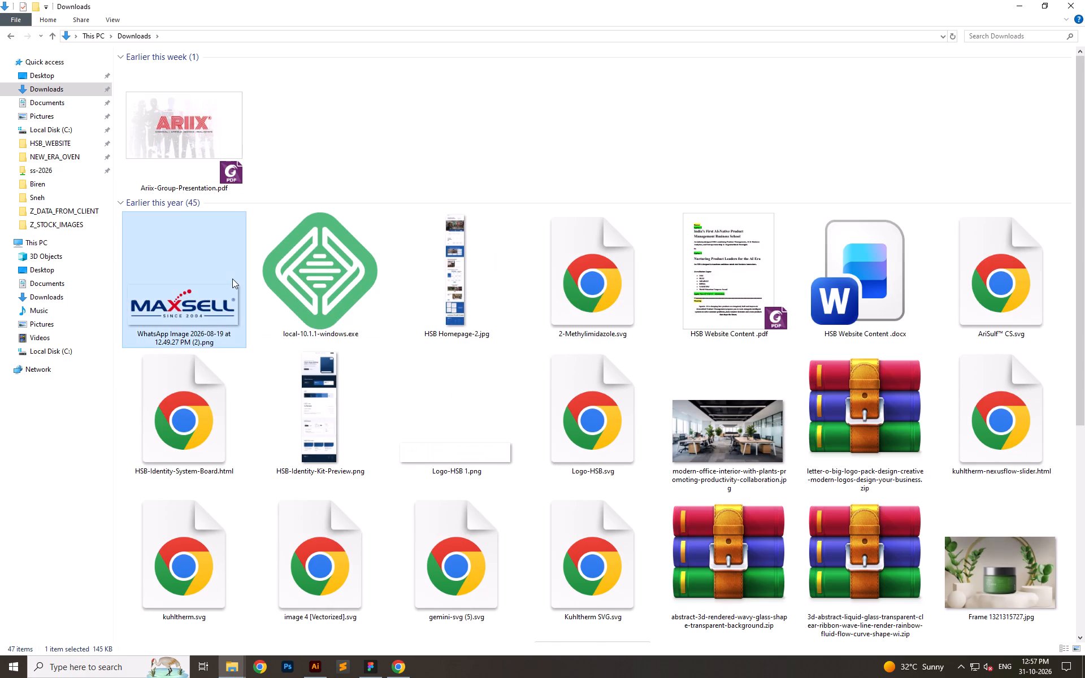
key(shift+Delete)
key(Return)
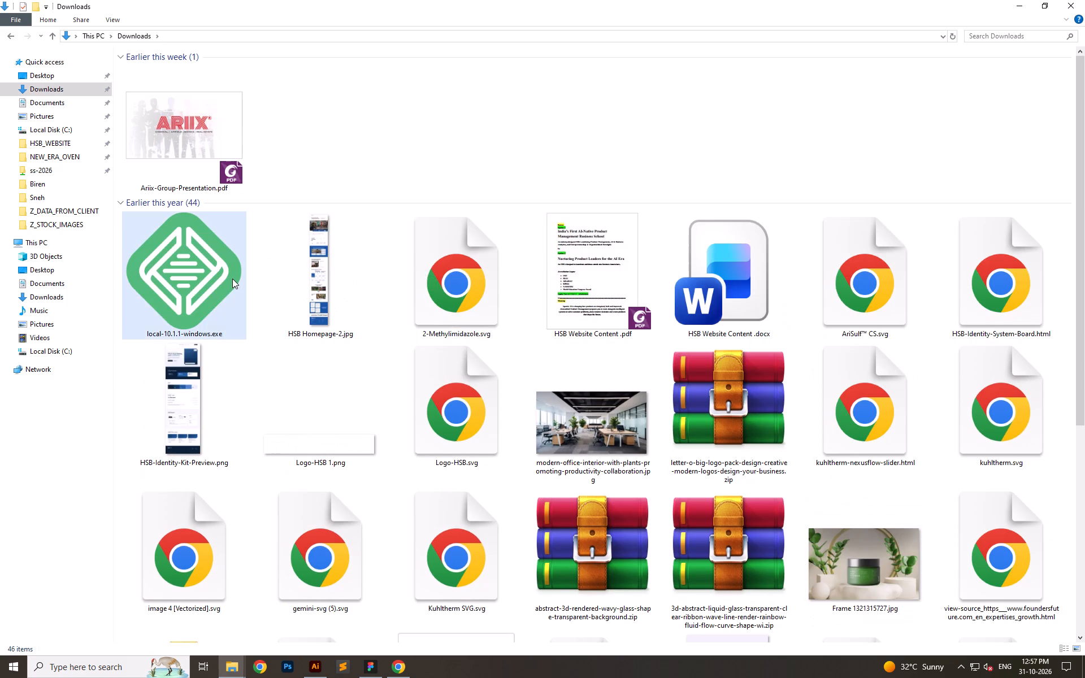
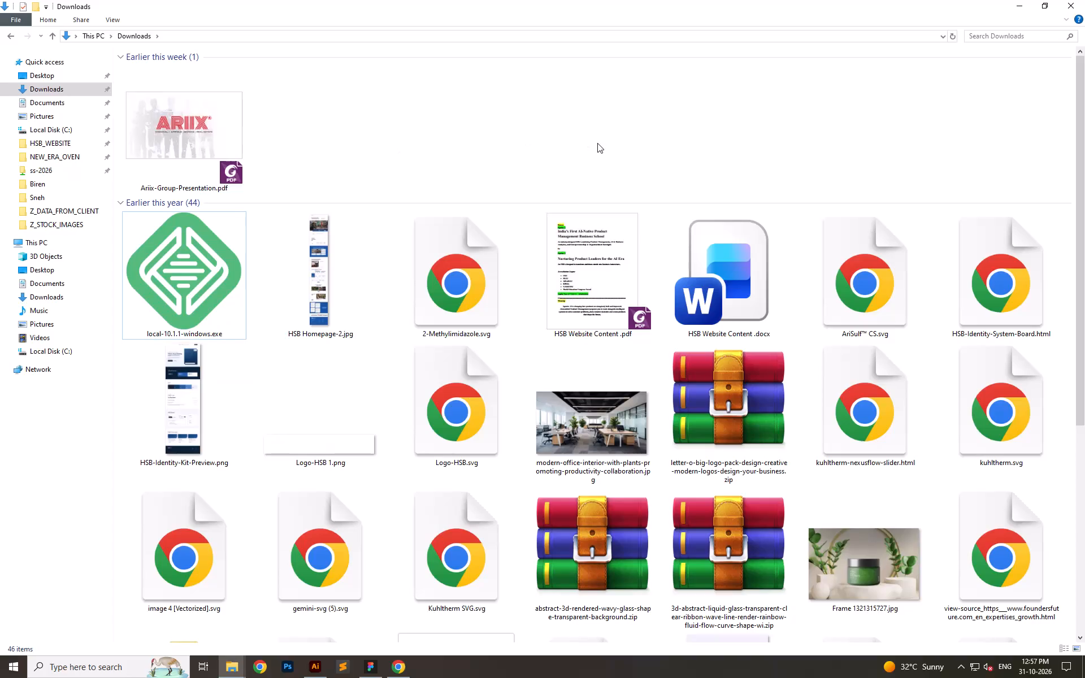
Copy the Innovation as an Advantage icon from ARIIX_GROUP_ICONS.ai in Illustrator into Figma's The Thinking Behind How We Grow section.
click(597, 143)
click(1010, 6)
click(627, 450)
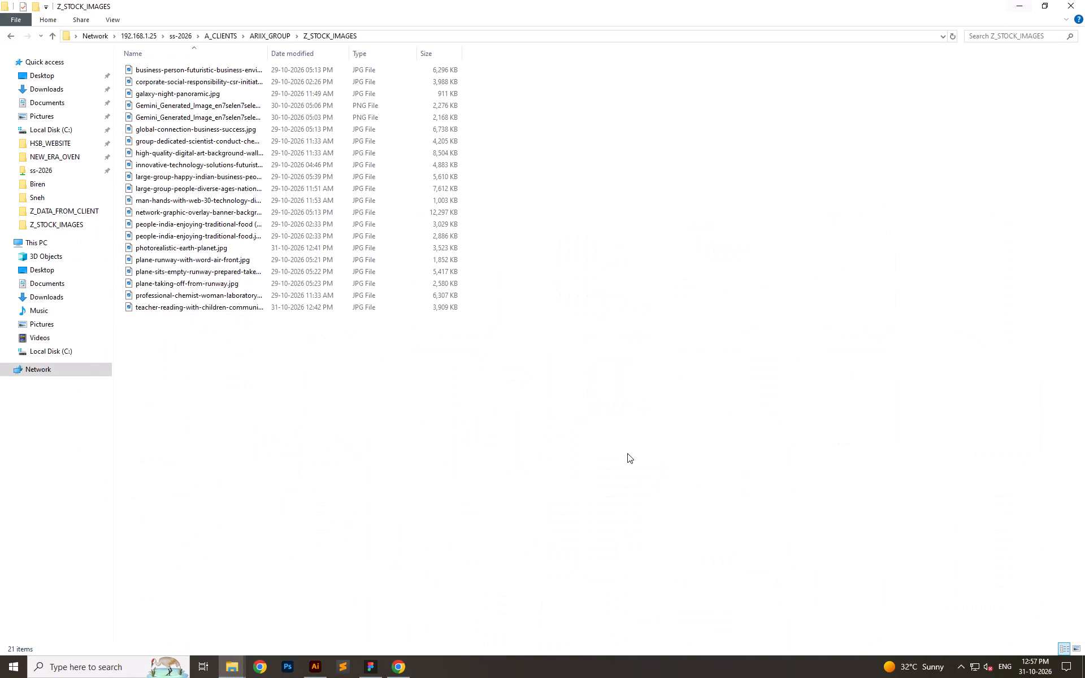
click(319, 675)
click(533, 372)
ctrl+scroll(740, 522, up, 6)
alt+scroll(633, 472, down, 5)
alt+scroll(671, 469, up, 5)
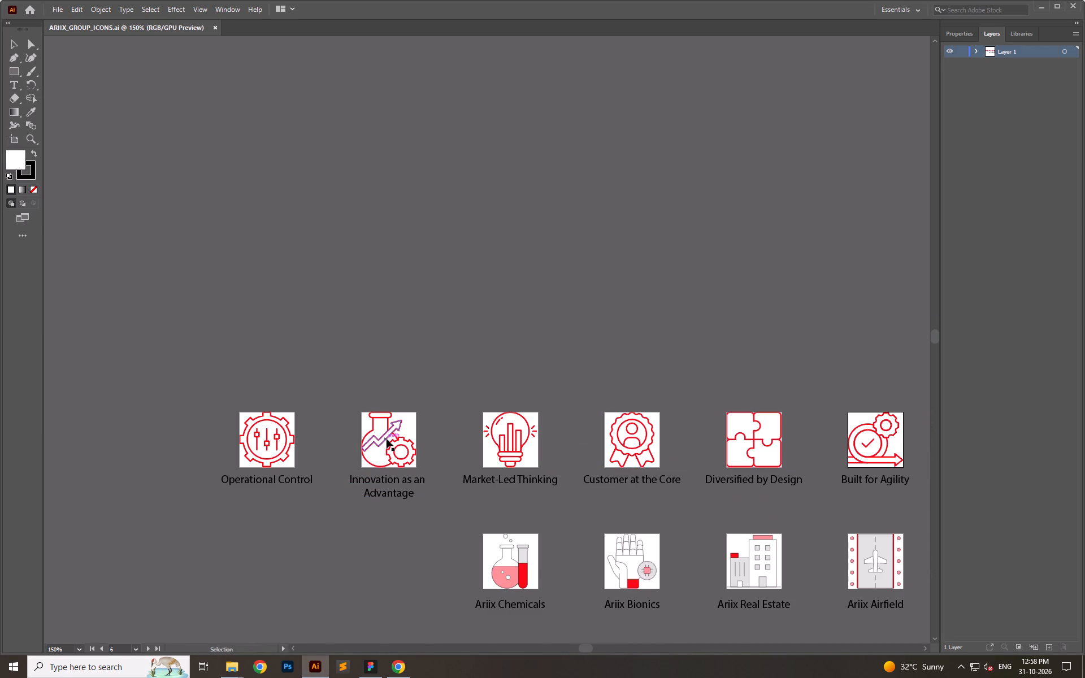
click(387, 439)
key(ctrl+c)
click(462, 503)
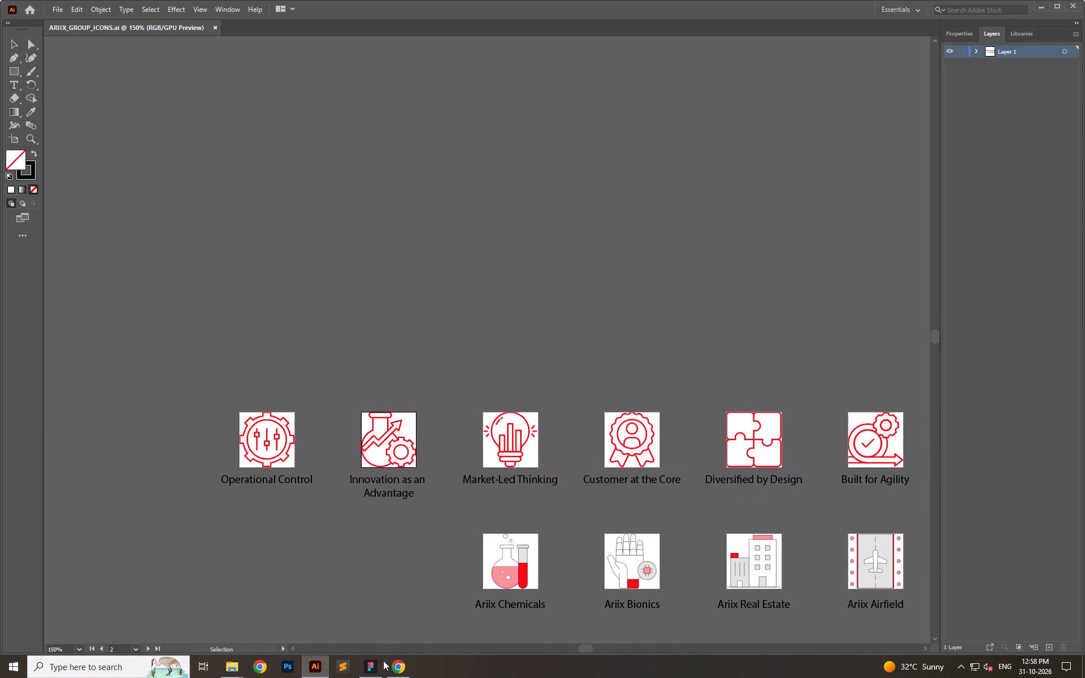
click(377, 664)
ctrl+scroll(517, 298, up, 19)
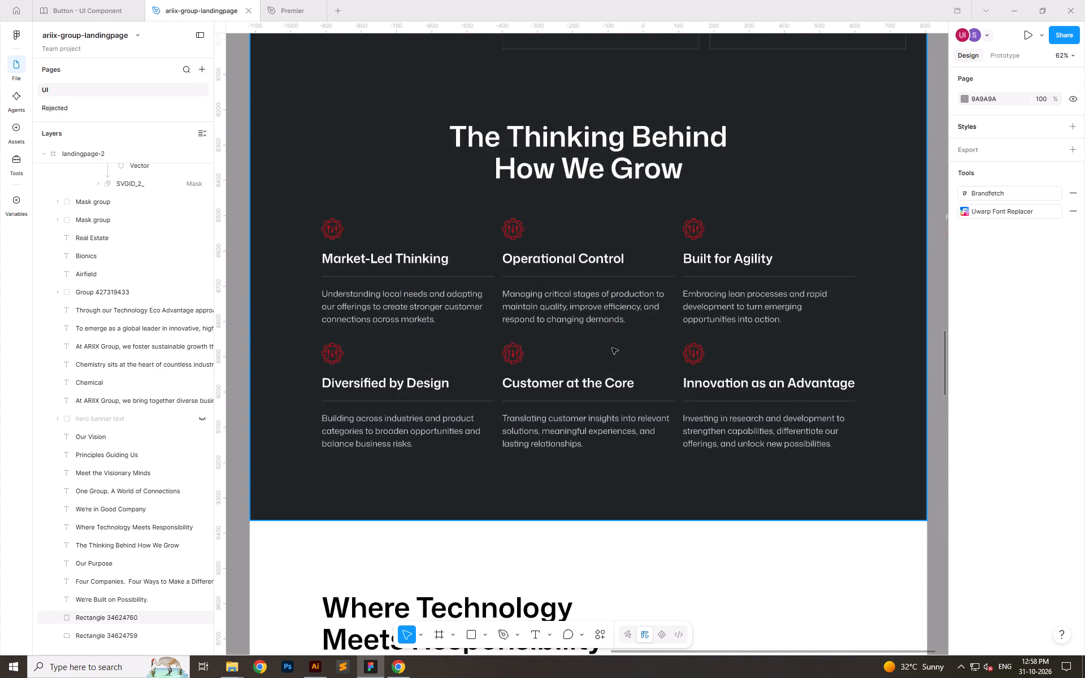
key(ctrl+v)
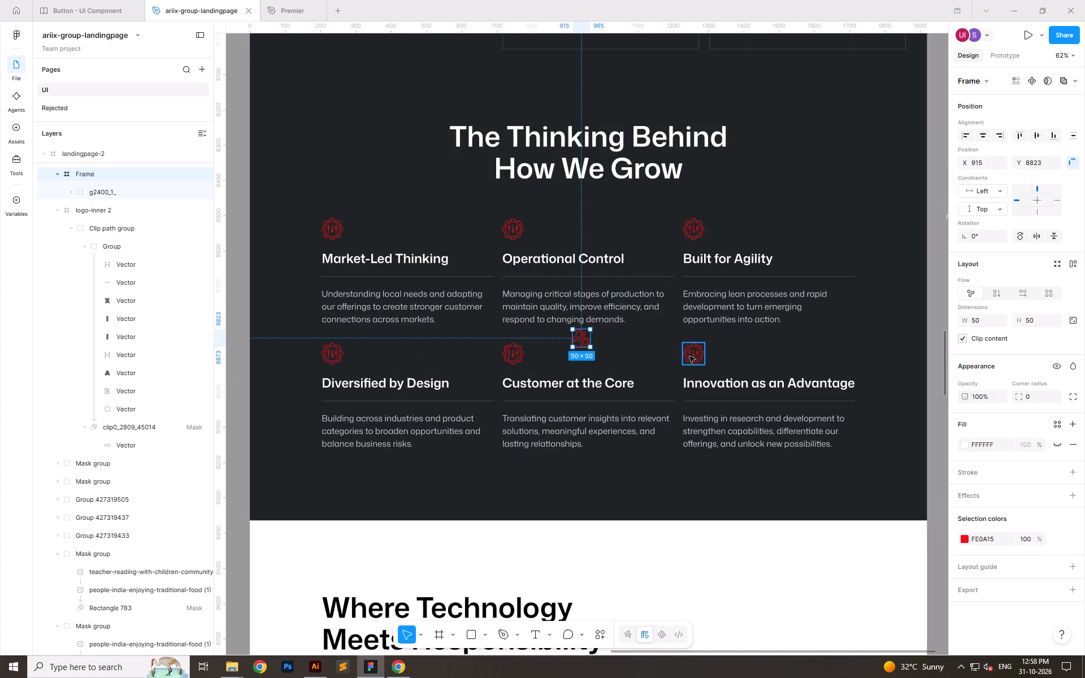
Resize the pasted icon to 60 × 60 with locked proportions and replace the gear above Innovation as an Advantage with it.
click(698, 357)
click(584, 345)
click(1074, 323)
click(1037, 324)
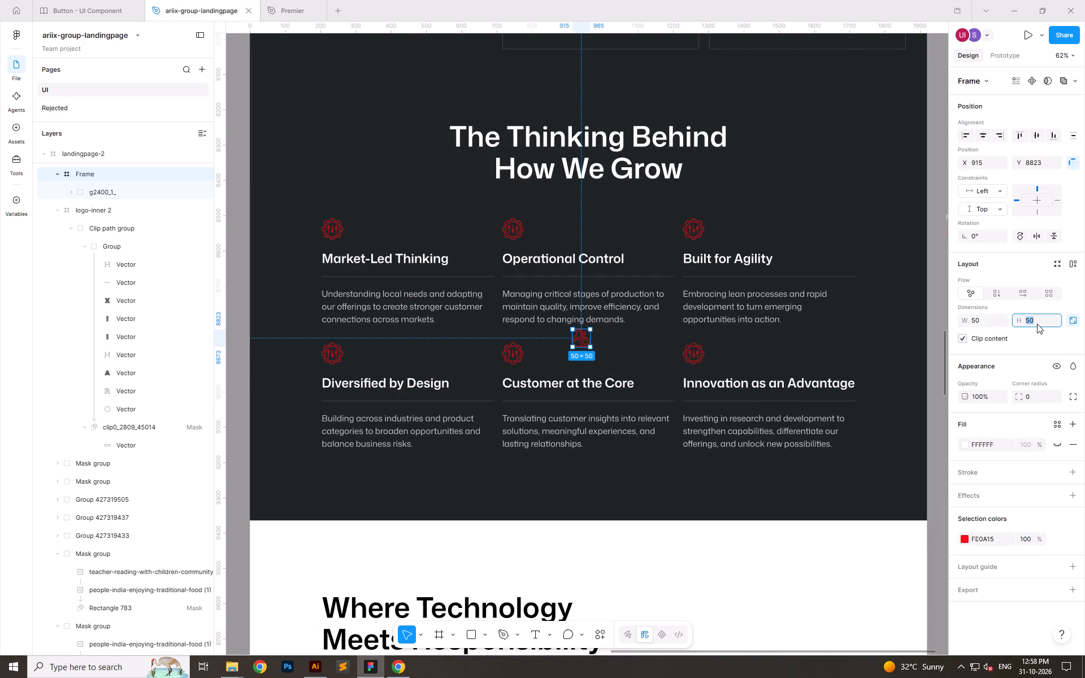
text(60)
key(Return)
key(ctrl+x)
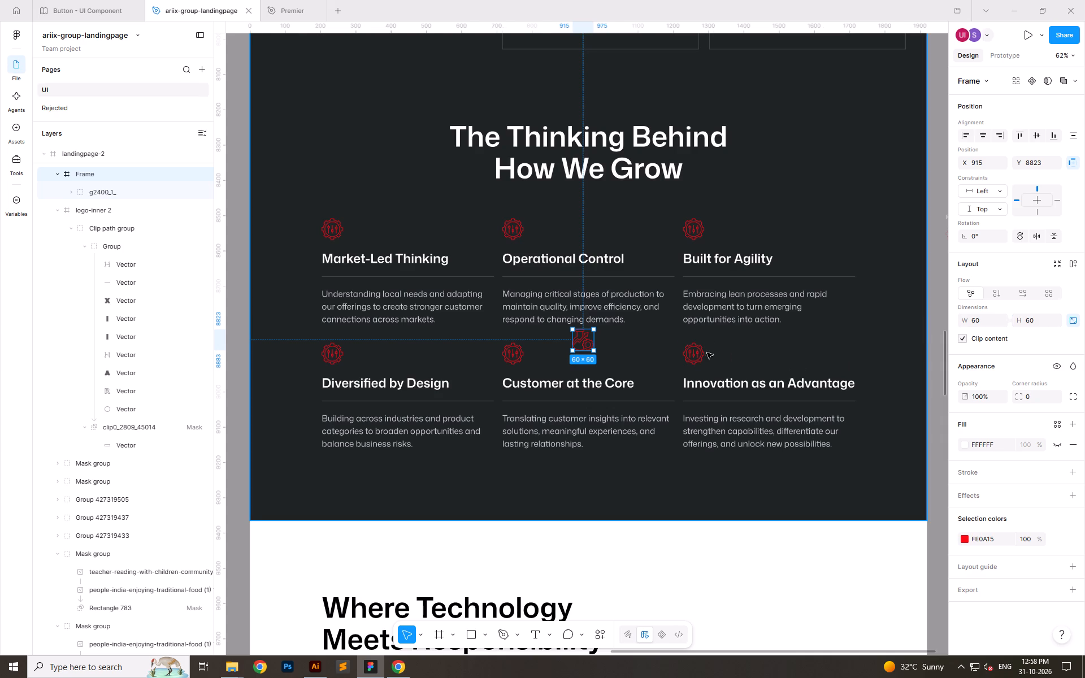
click(703, 356)
key(ctrl+shift+r)
Set the stroke weight of the Innovation as an Advantage icon's inner group to 1.5.
ctrl+scroll(715, 374, up, 6)
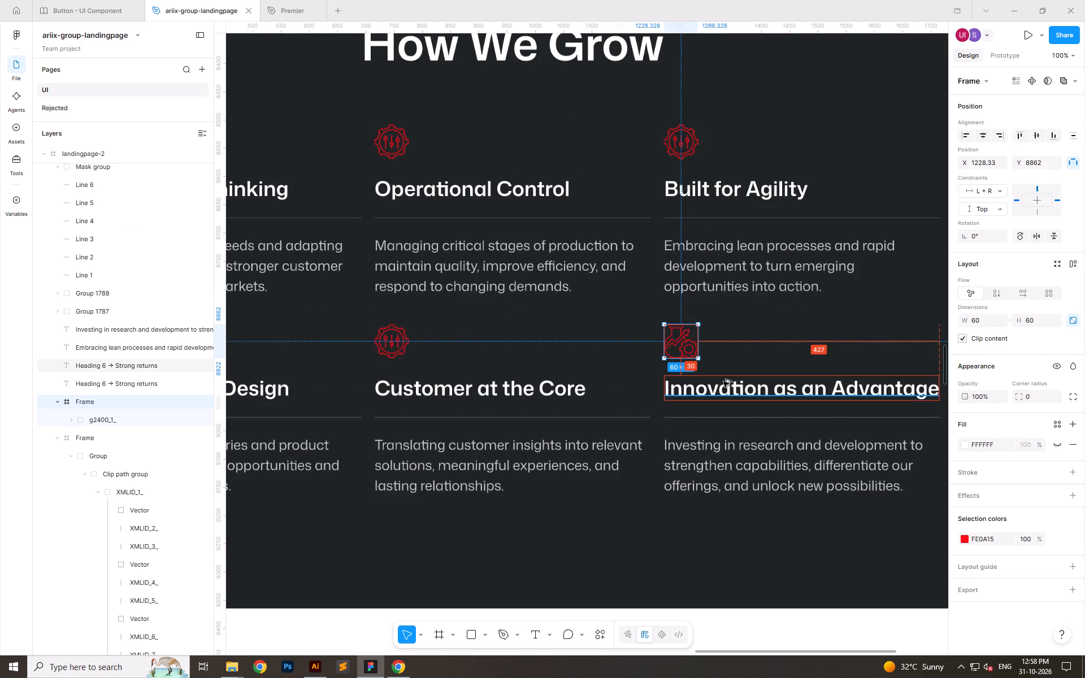
click(622, 395)
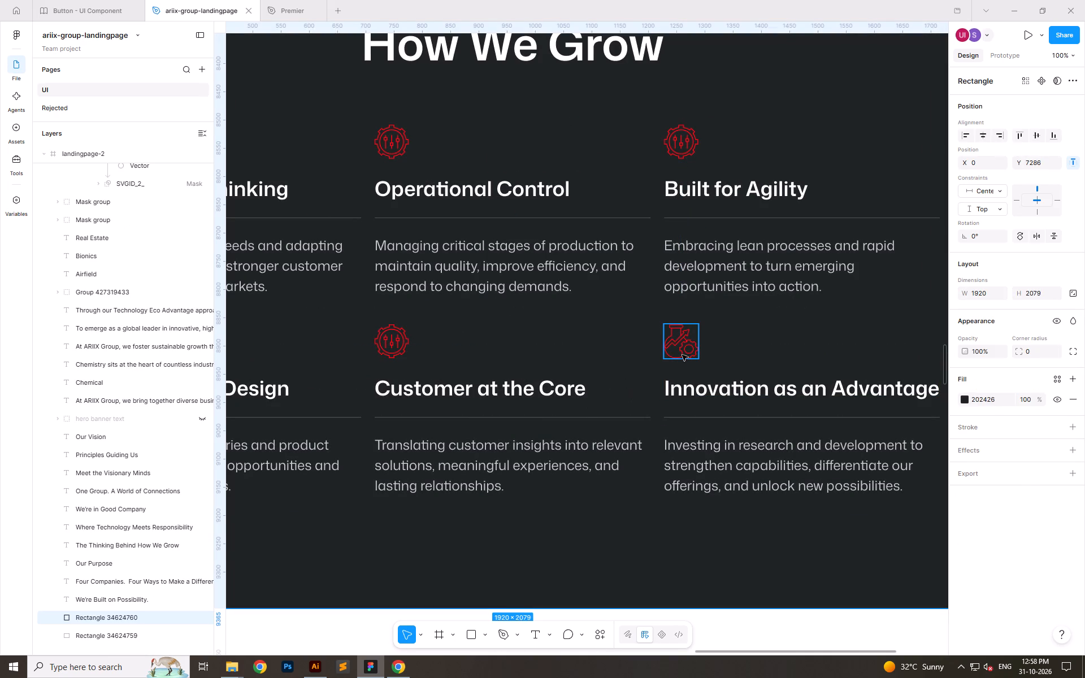
click(682, 355)
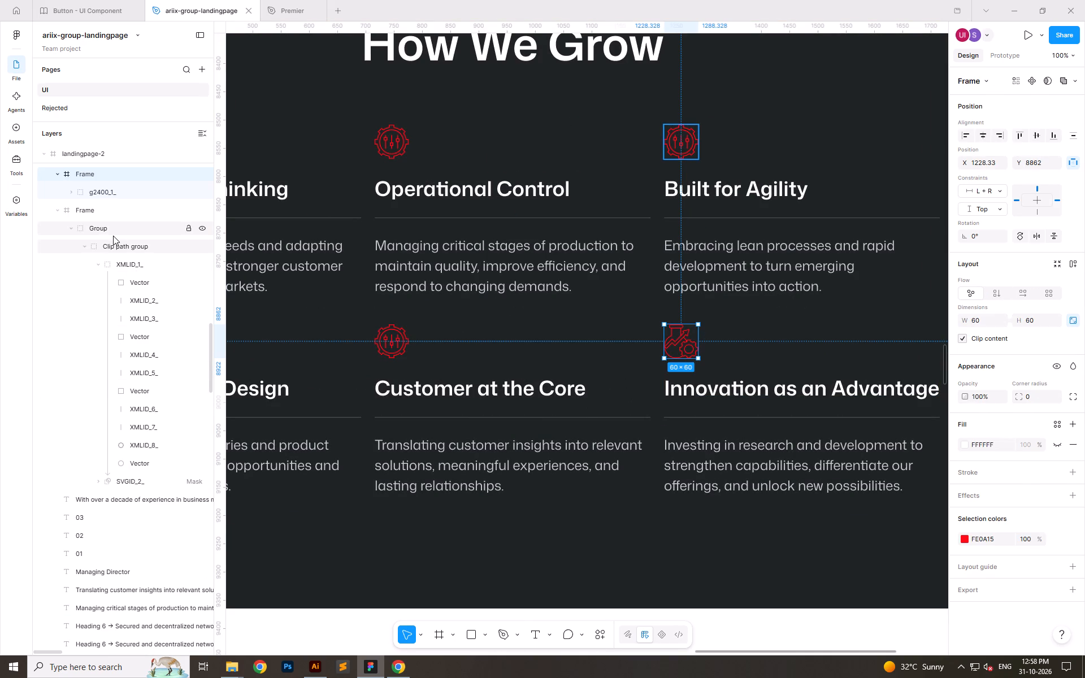
click(106, 195)
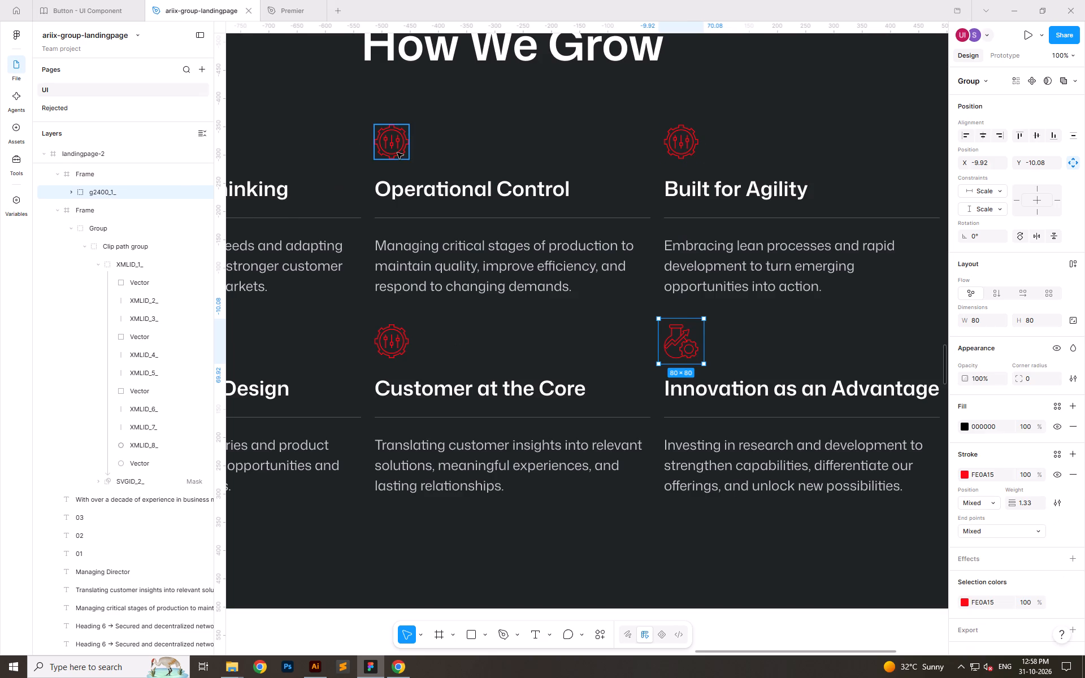
click(1027, 501)
text(1.5)
key(Return)
click(544, 340)
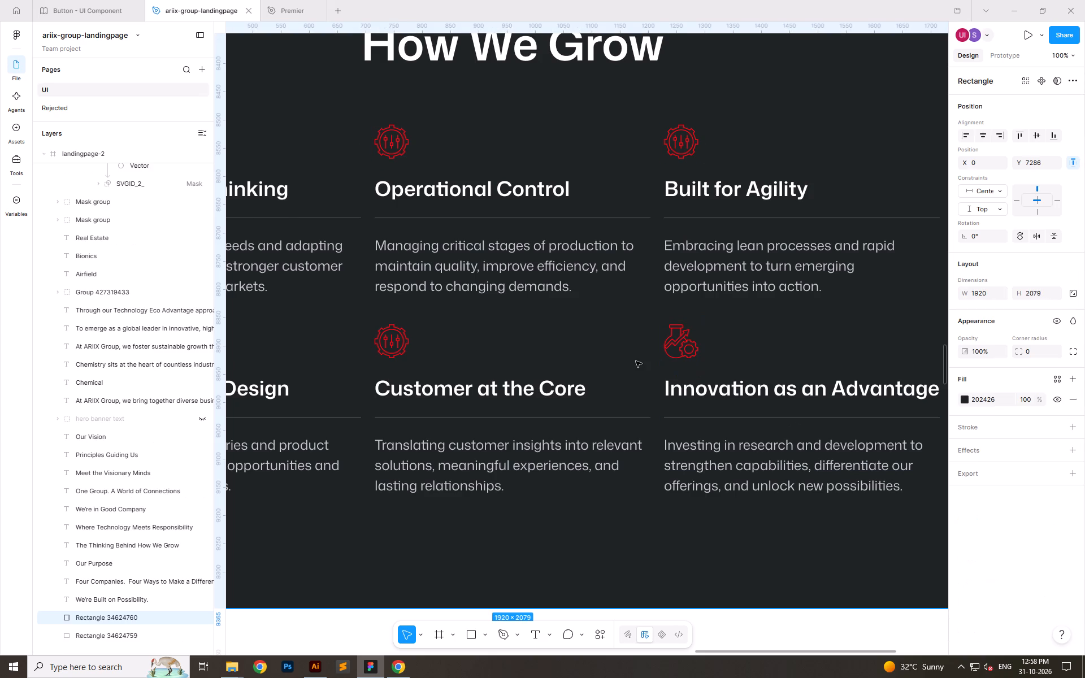
Collapse the Innovation as an Advantage icon's frame in the layer tree.
click(670, 343)
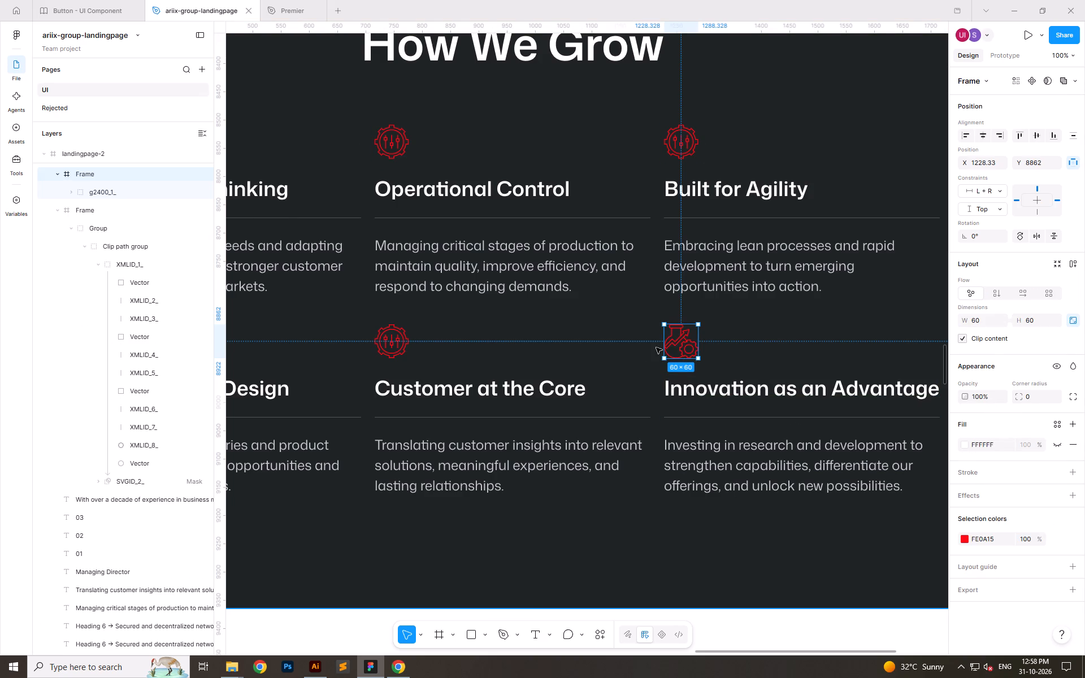
click(651, 346)
click(670, 351)
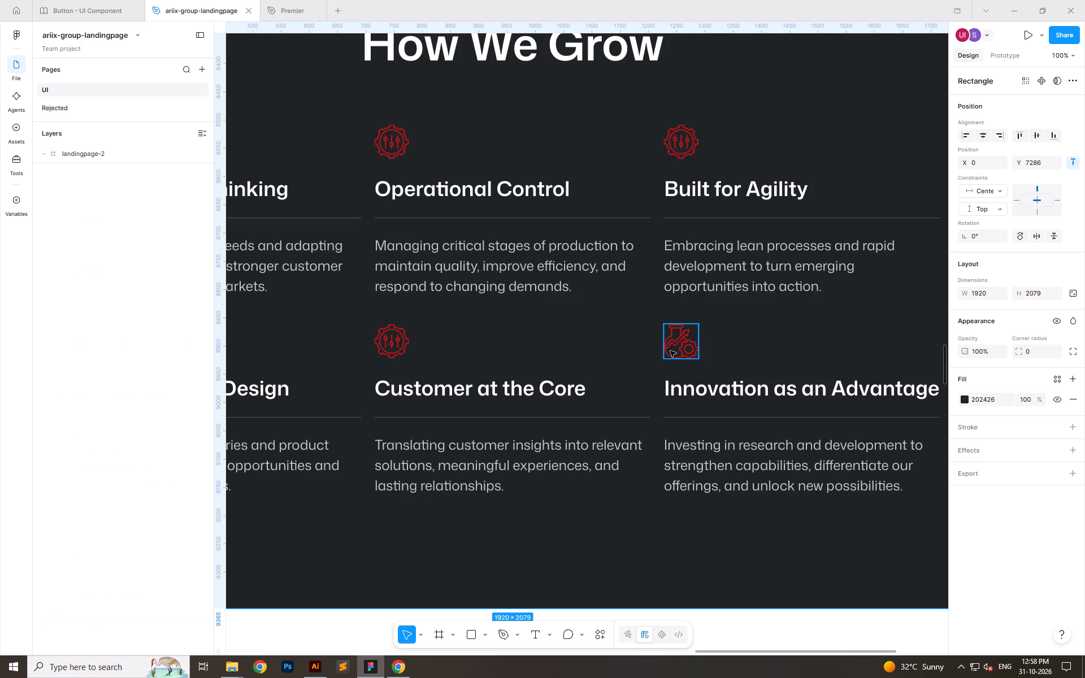
scroll(170, 222, up, 2)
scroll(164, 237, down, 1)
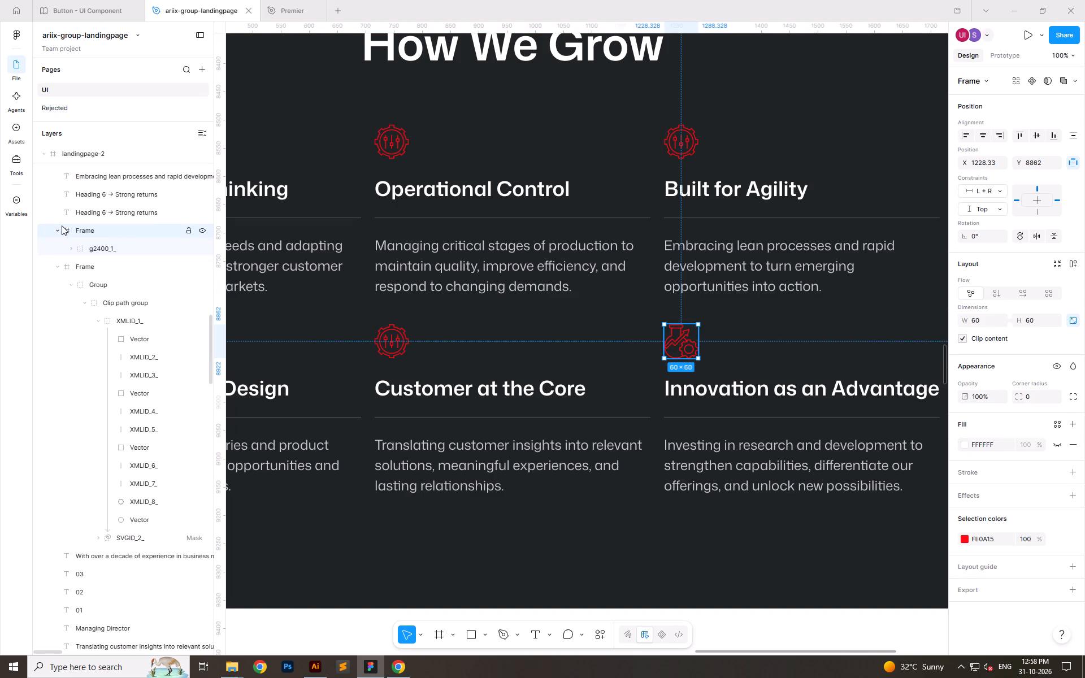
click(57, 230)
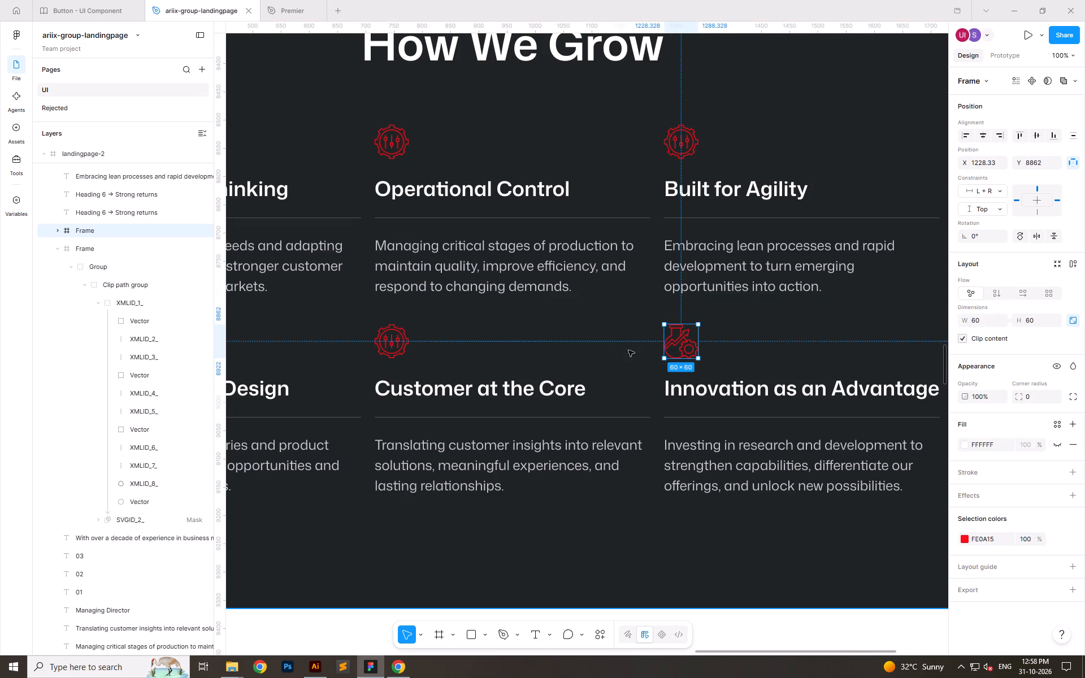
click(693, 380)
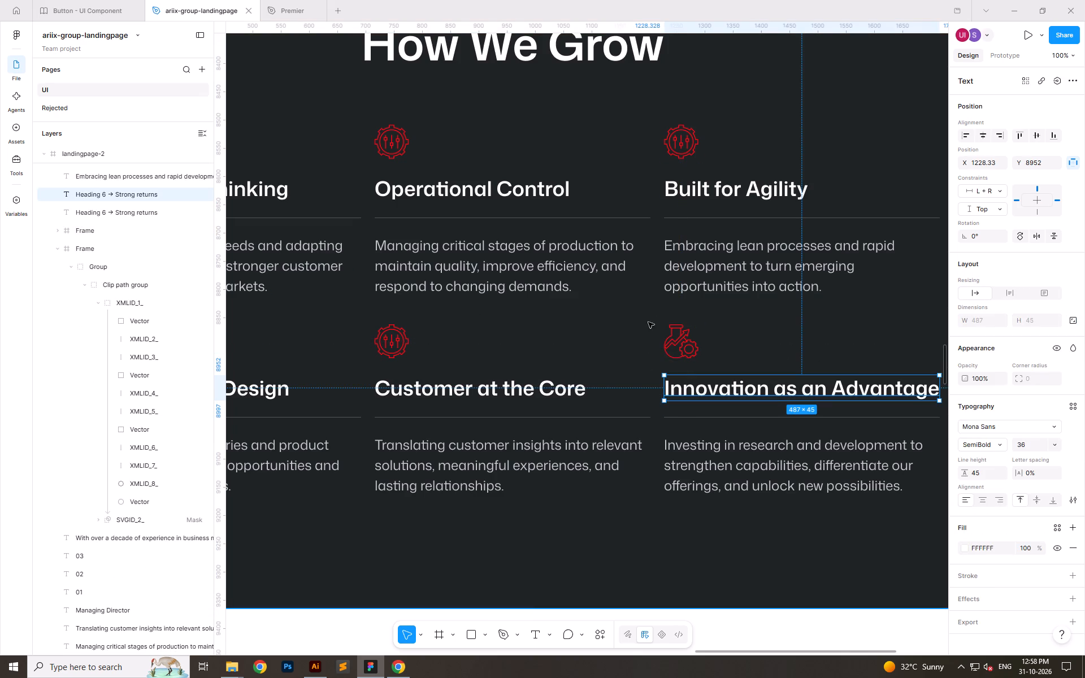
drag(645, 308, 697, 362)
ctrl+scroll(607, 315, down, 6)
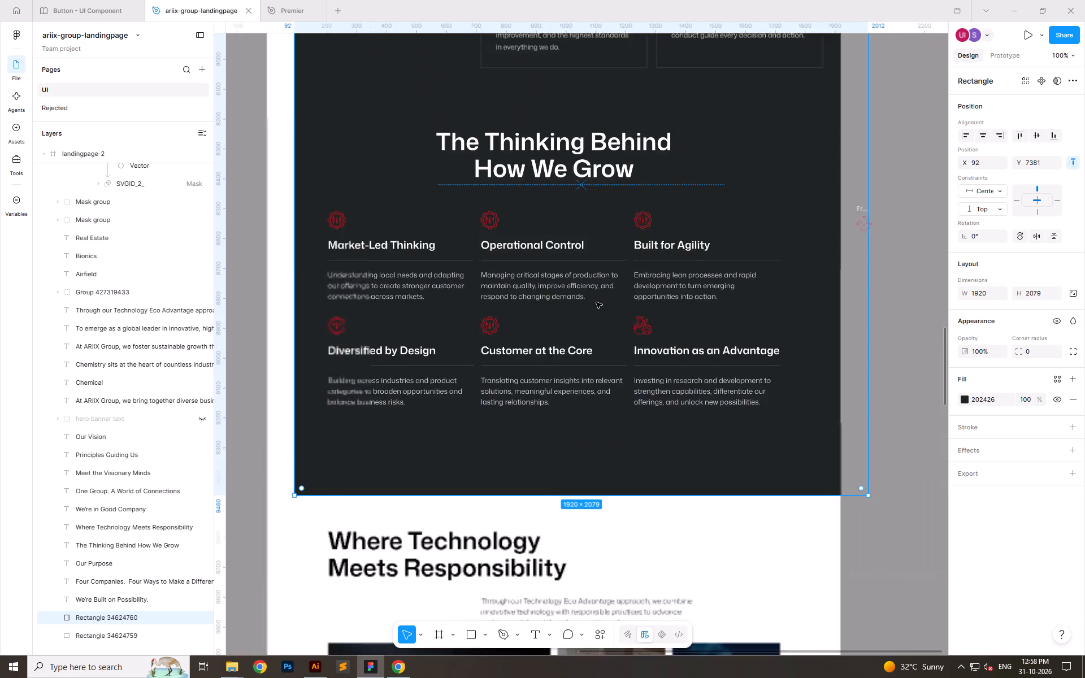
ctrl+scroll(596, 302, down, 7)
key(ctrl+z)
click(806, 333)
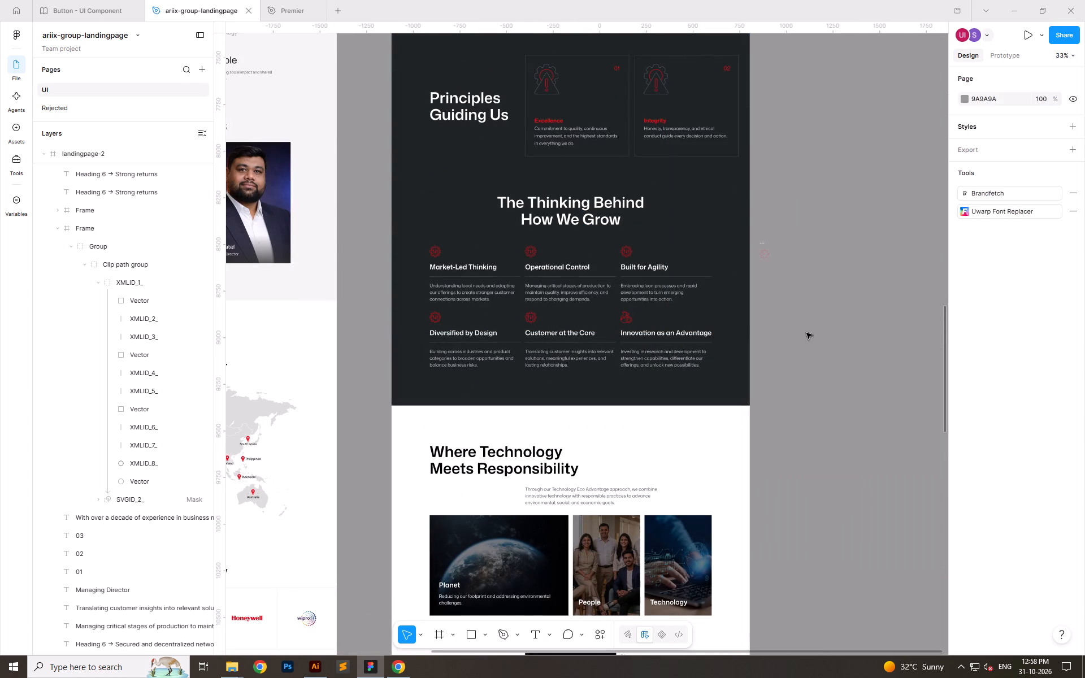
Delete the stray gear icon frame lying on the canvas beside landingpage-2.
ctrl+scroll(640, 290, up, 7)
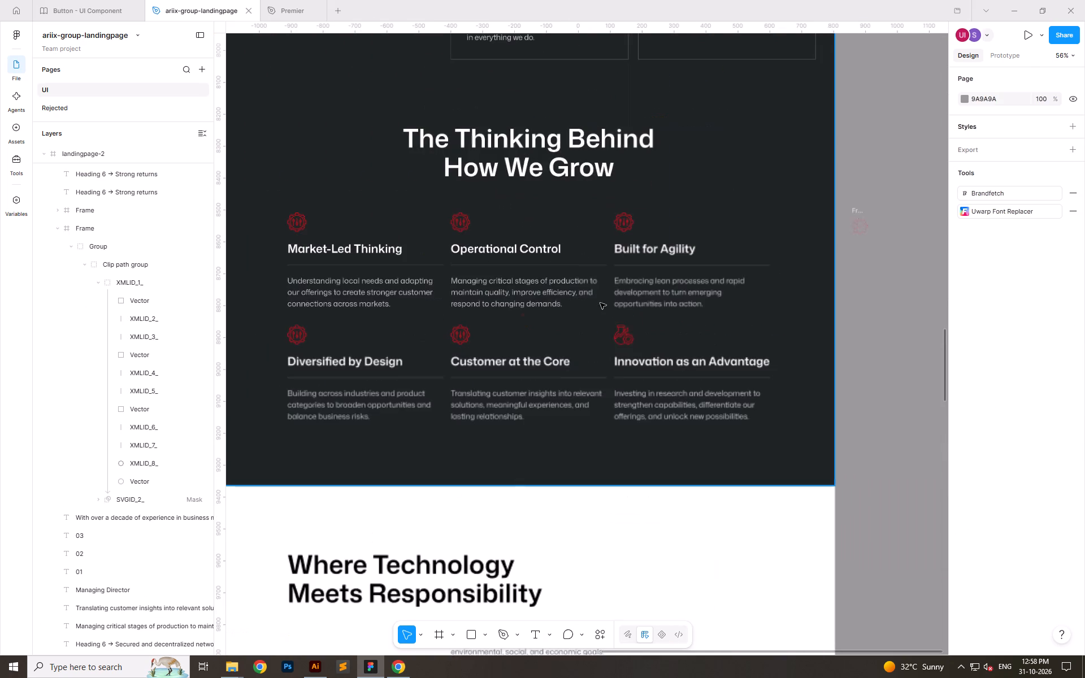
ctrl+drag(600, 307, 649, 354)
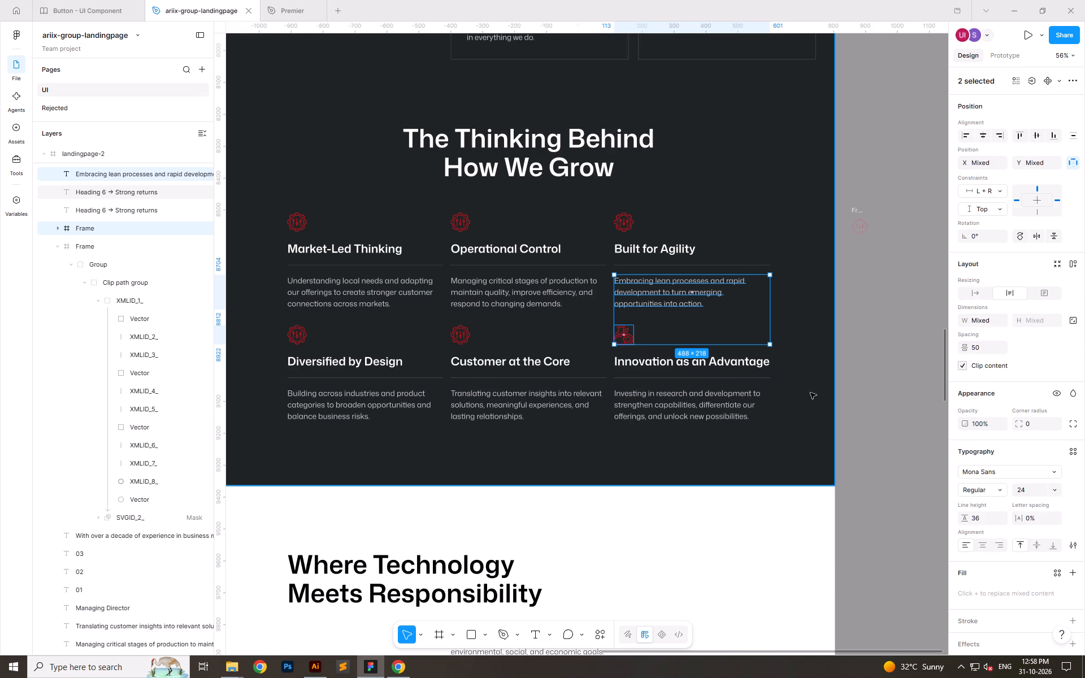
click(800, 360)
click(854, 350)
click(859, 210)
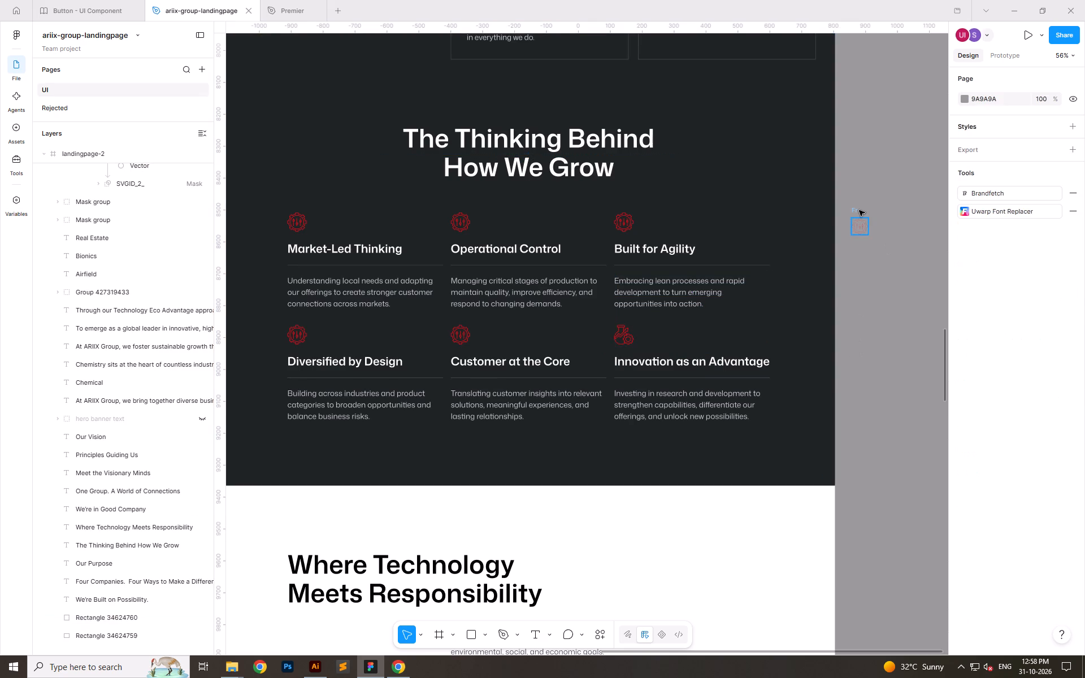
key(Delete)
Copy the Market-Led Thinking icon from ARIIX_GROUP_ICONS.ai in Illustrator into Figma's The Thinking Behind How We Grow section.
ctrl+scroll(590, 344, up, 6)
key(alt+Tab)
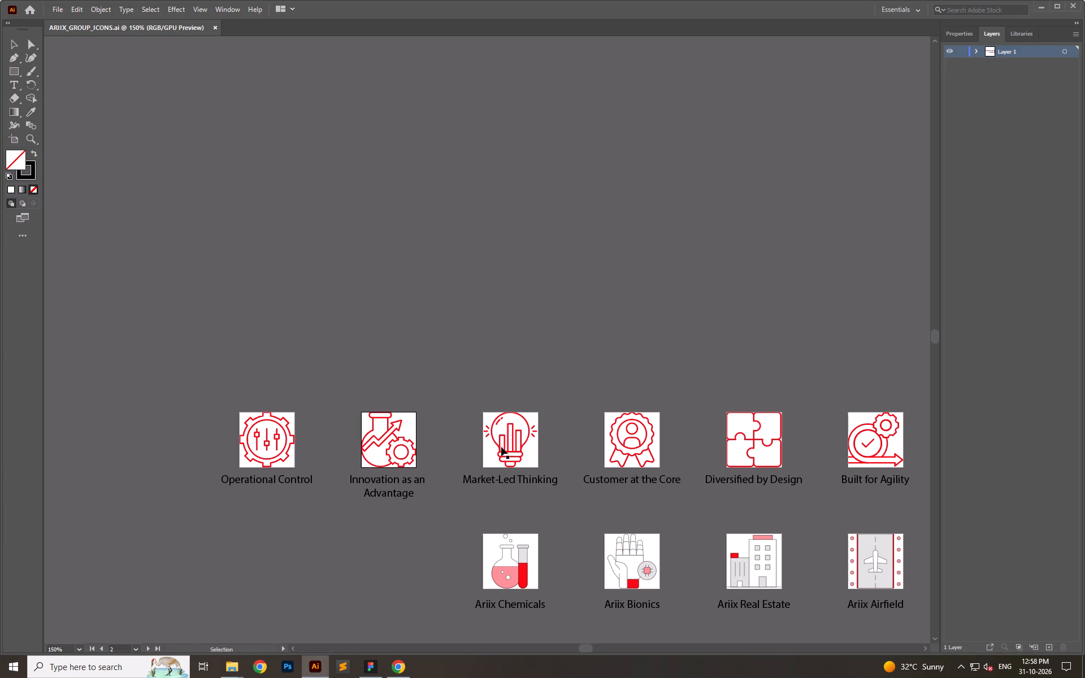
click(508, 451)
key(ctrl+c)
key(alt+Tab)
ctrl+scroll(485, 389, down, 5)
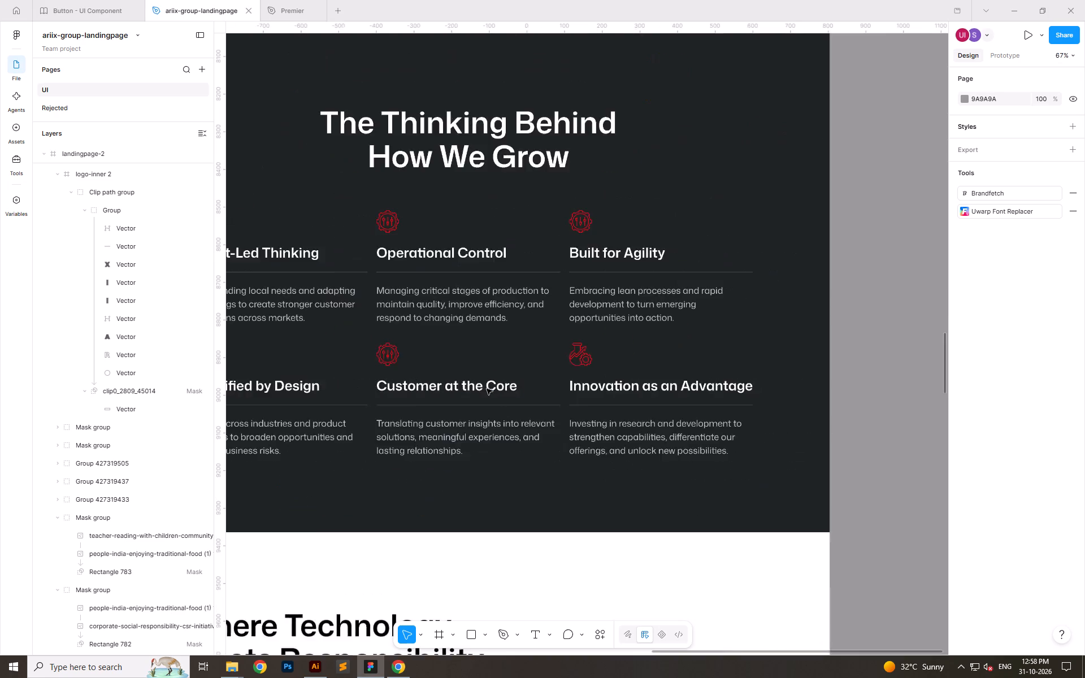
ctrl+scroll(487, 389, down, 4)
key(ctrl+v)
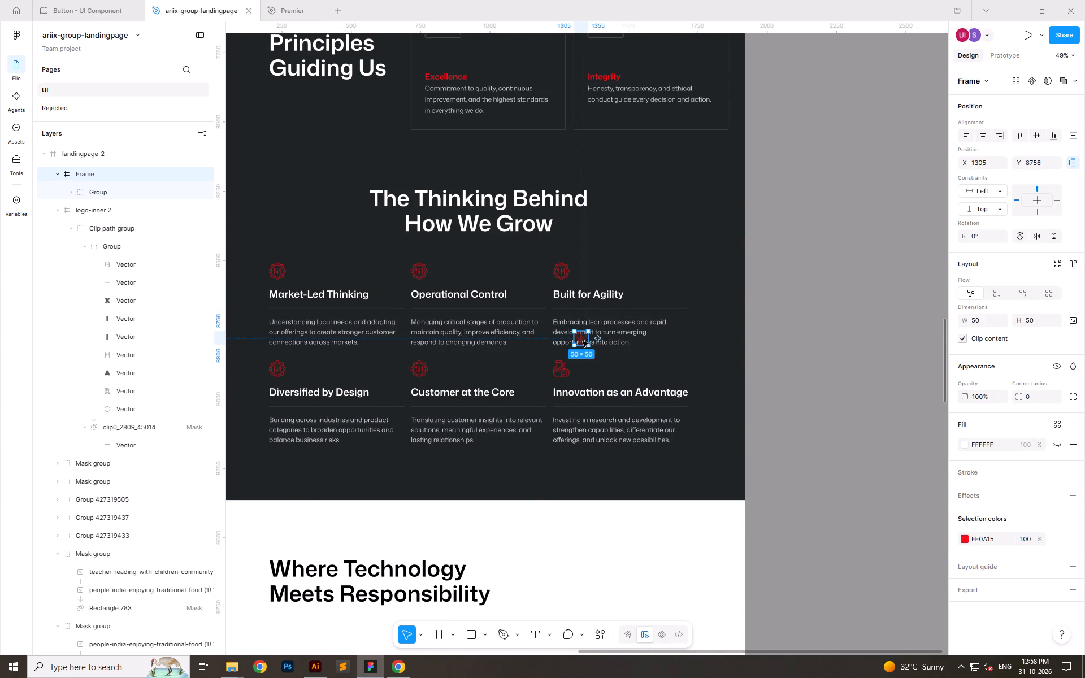
Resize the pasted bulb icon to 60 × 60 with locked proportions and replace the gear above Market-Led Thinking with it.
drag(582, 341, 282, 233)
click(1071, 321)
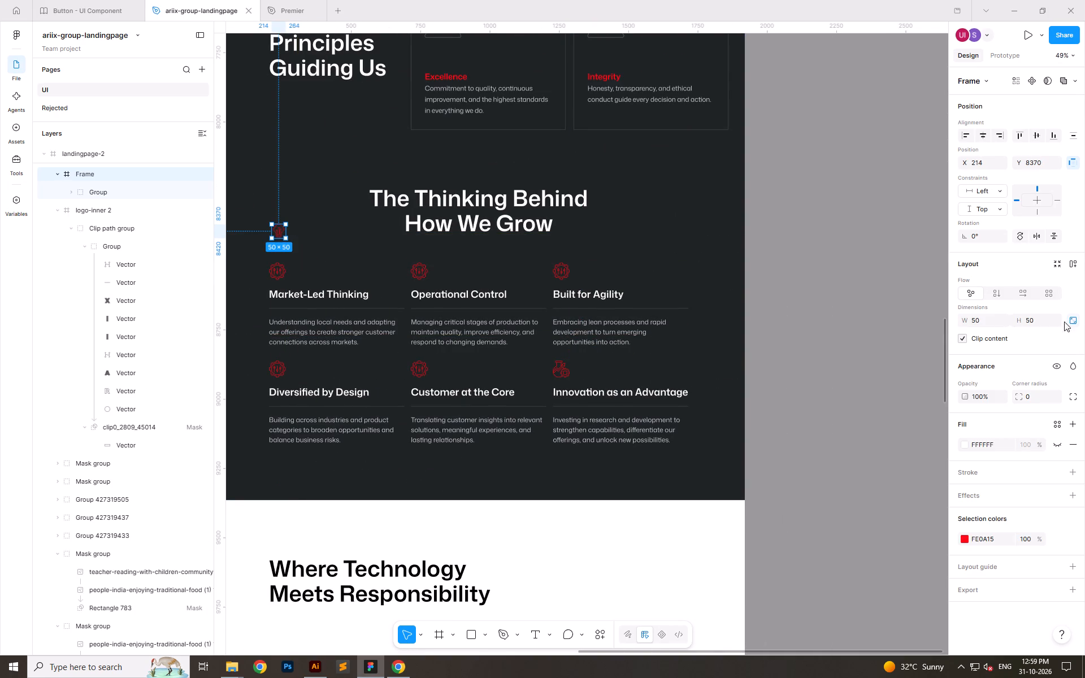
click(1054, 320)
text(60)
key(Return)
ctrl+scroll(263, 237, up, 3)
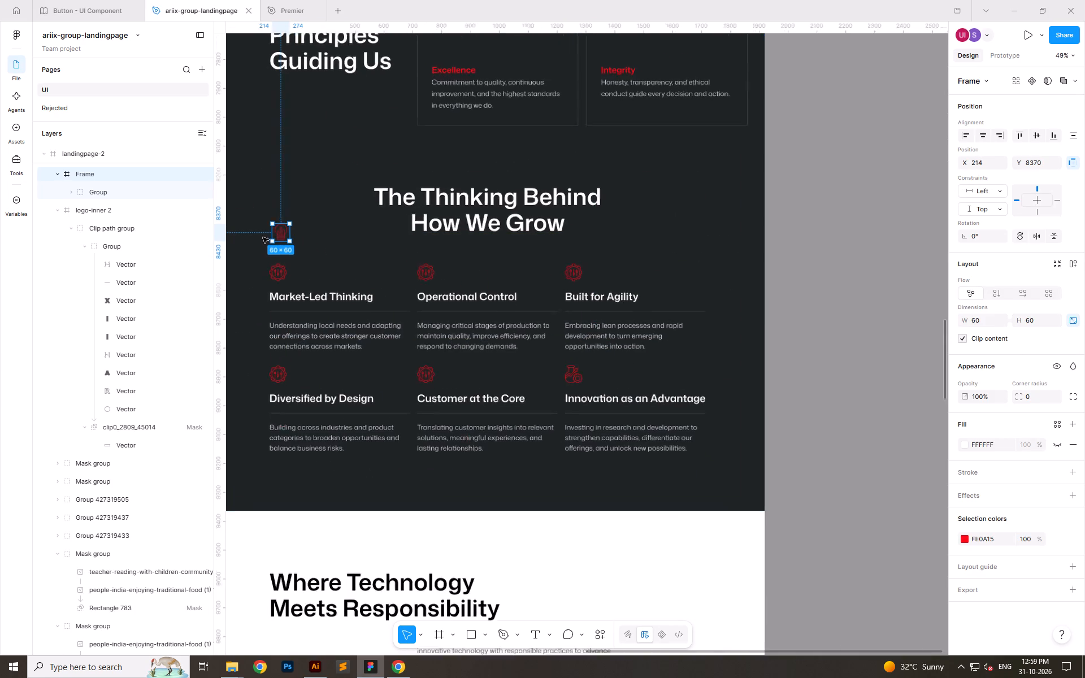
ctrl+scroll(263, 237, up, 10)
key(ctrl+x)
click(320, 354)
key(ctrl+shift+r)
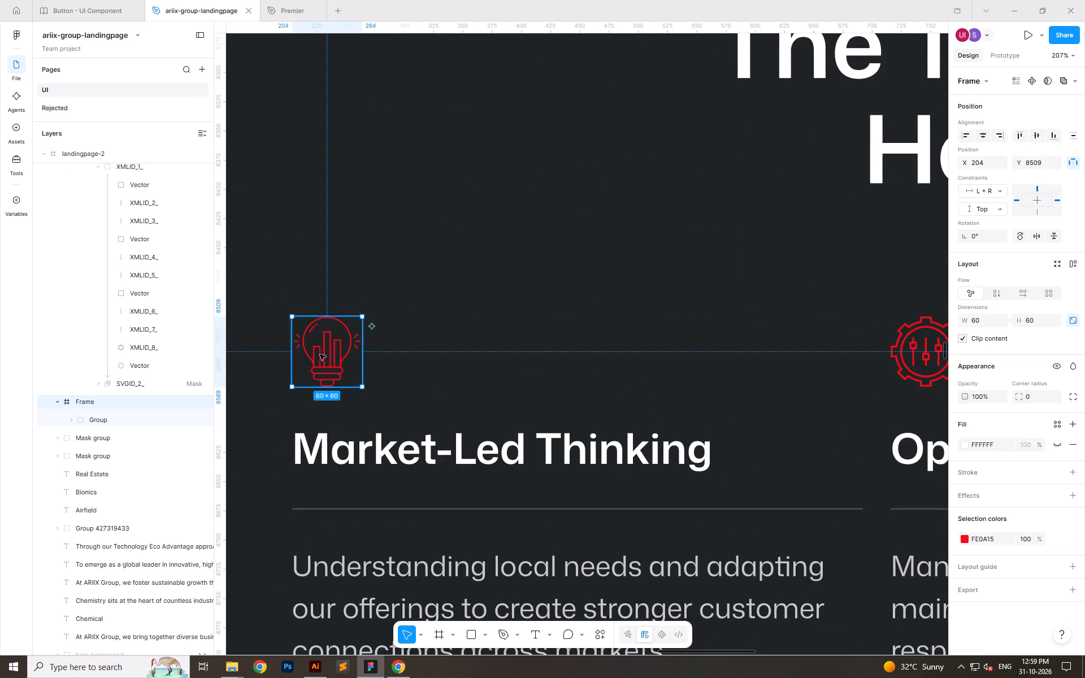
Set the stroke weight of the Market-Led Thinking icon's inner group to 1.5.
click(393, 267)
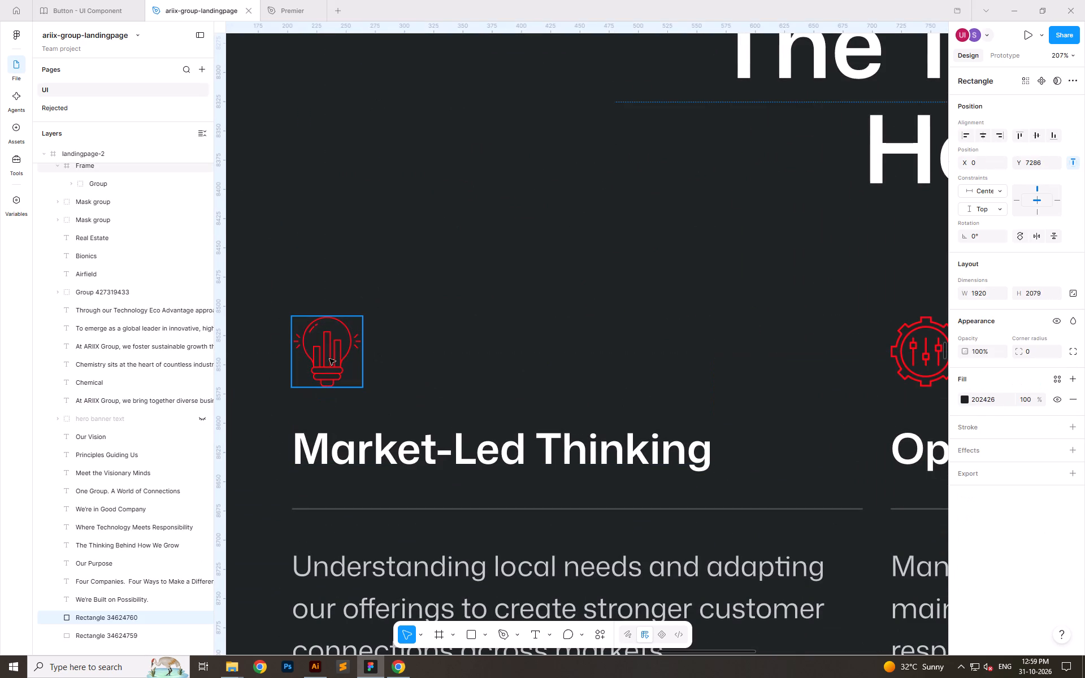
click(329, 359)
click(118, 184)
click(1028, 503)
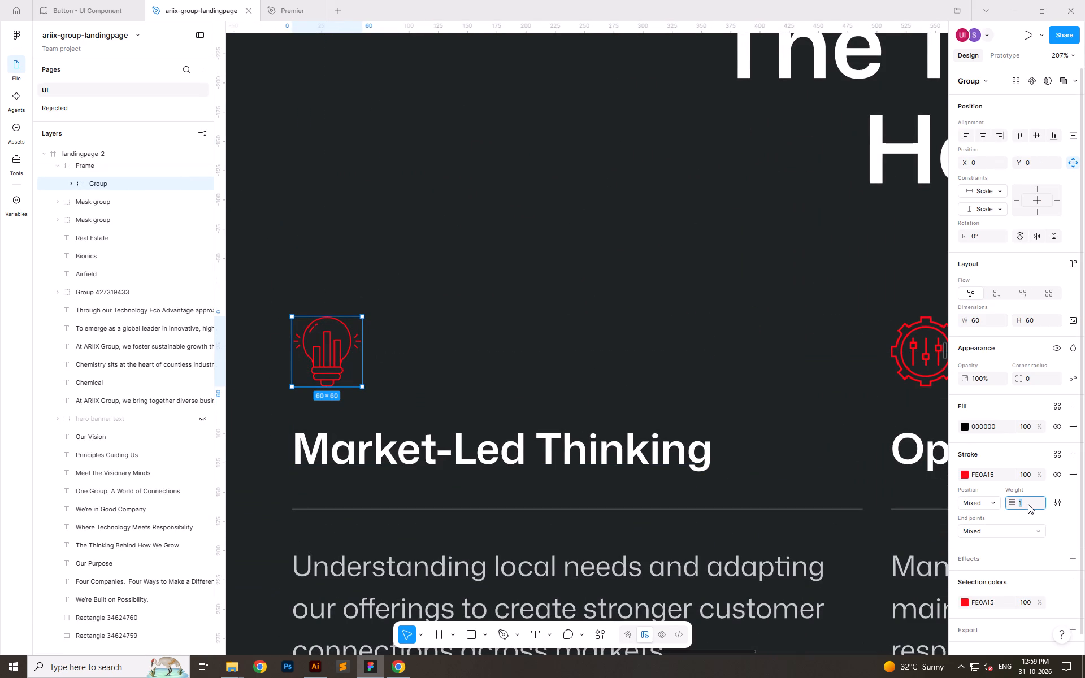
text(1.5)
key(Return)
click(323, 207)
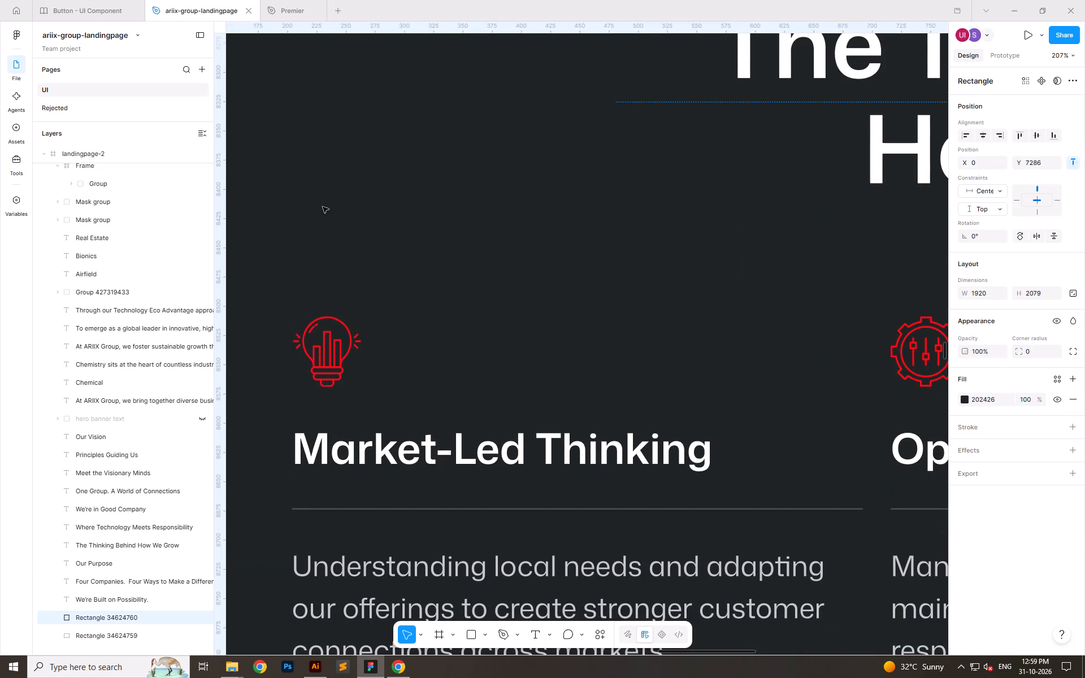
Copy the Customer at the Core icon from ARIIX_GROUP_ICONS.ai in Illustrator into Figma's The Thinking Behind How We Grow section.
ctrl+scroll(426, 315, down, 14)
ctrl+scroll(386, 366, down, 3)
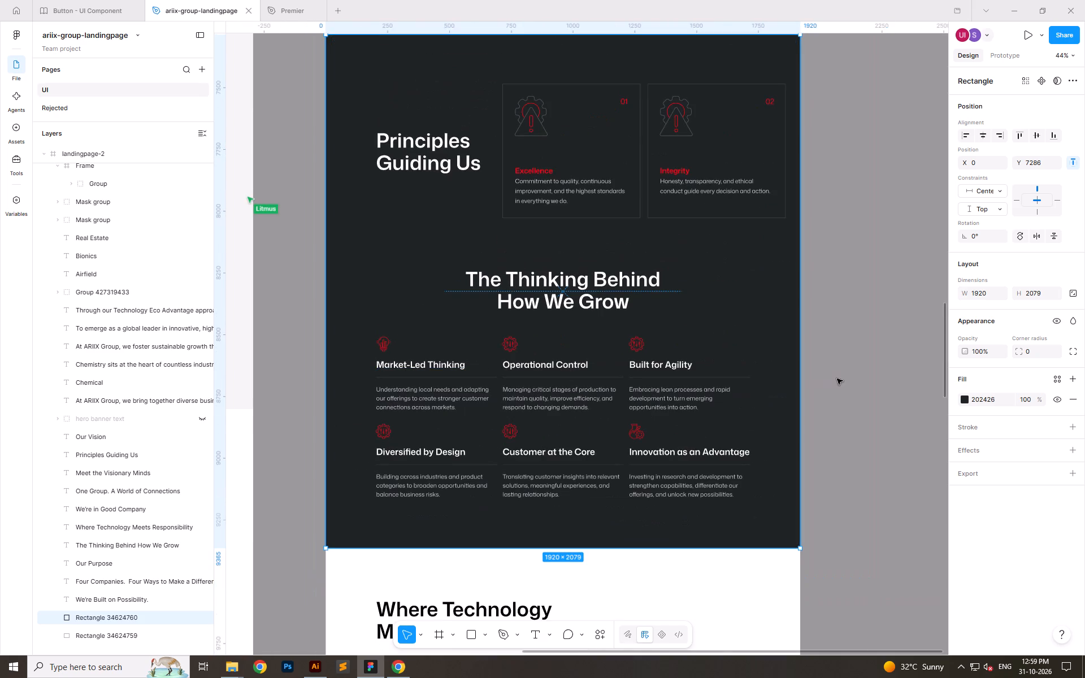
click(837, 379)
key(alt+Tab)
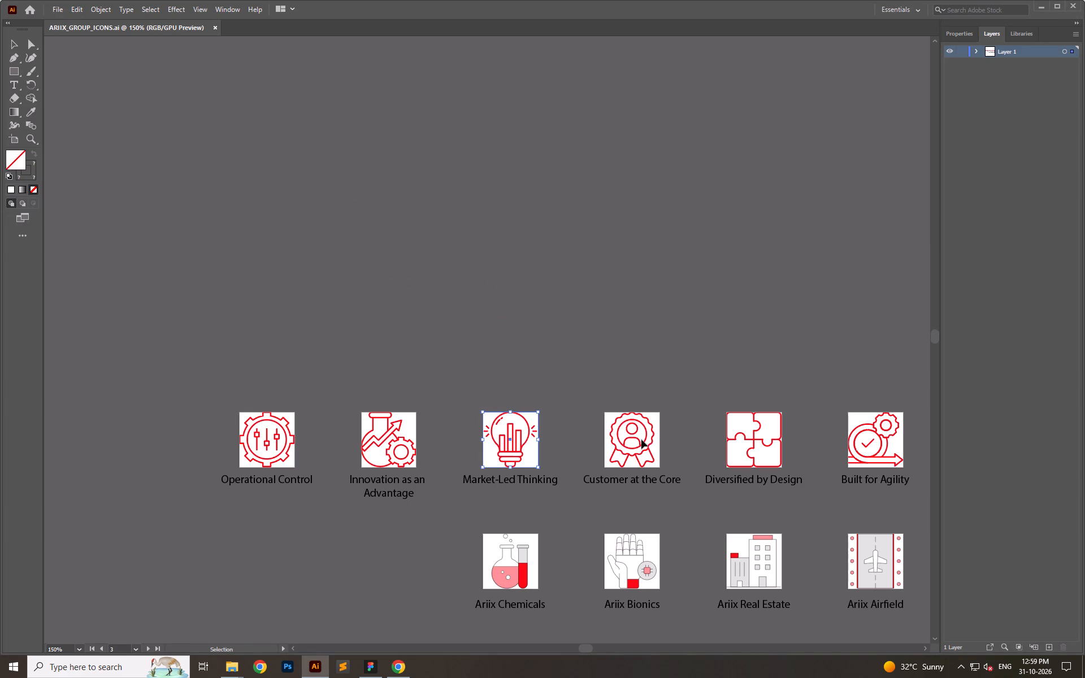
click(641, 440)
click(641, 442)
key(ctrl+c)
key(alt+Tab)
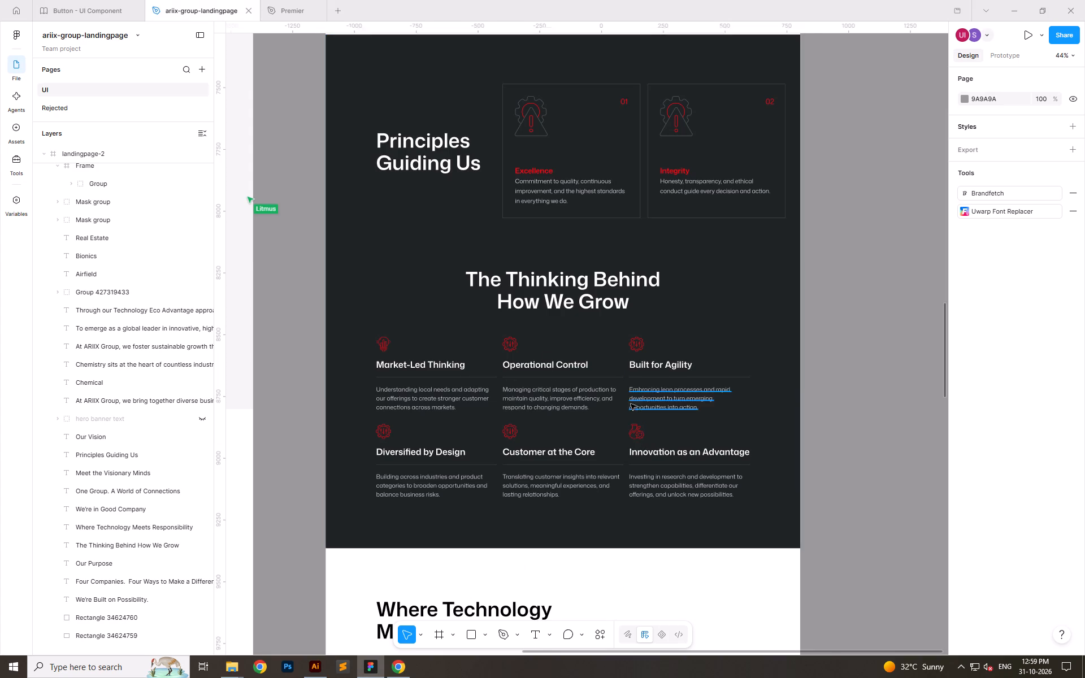
ctrl+scroll(568, 415, up, 2)
key(ctrl+v)
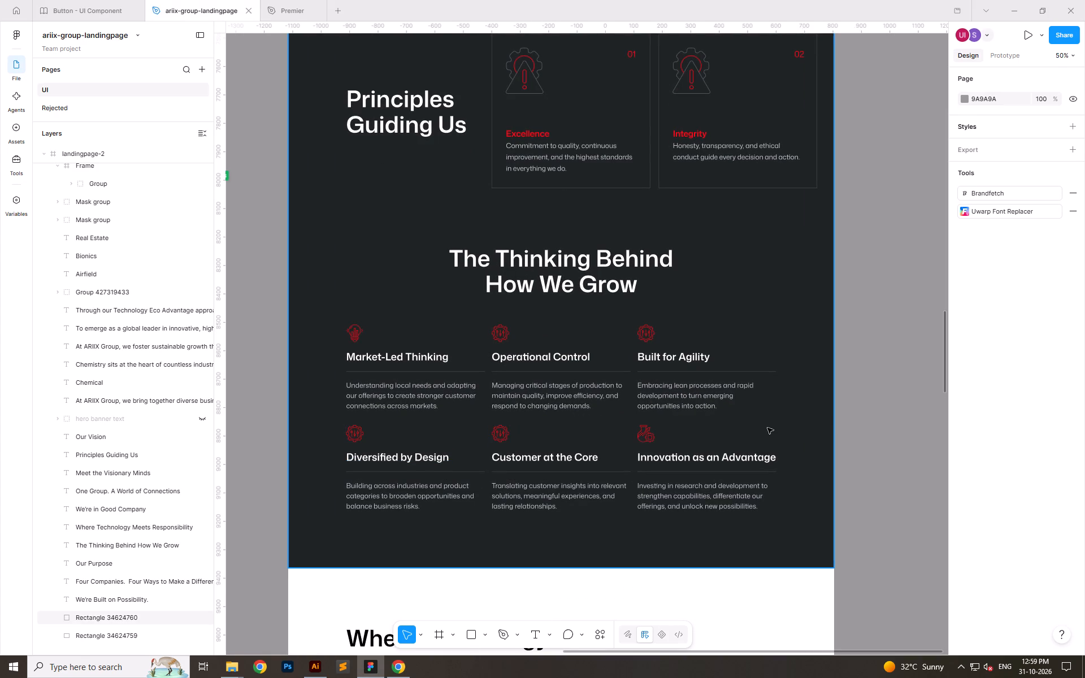
Resize the pasted Customer at the Core icon to 60 × 60 with locked proportions.
click(1075, 319)
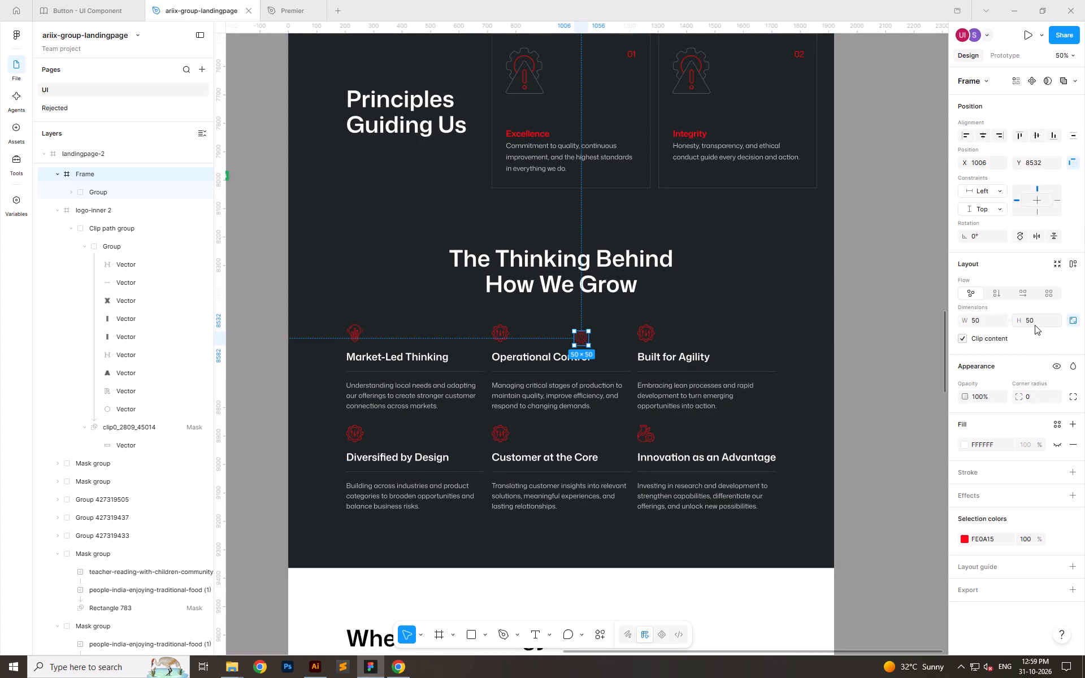
click(1035, 325)
text(60)
key(Return)
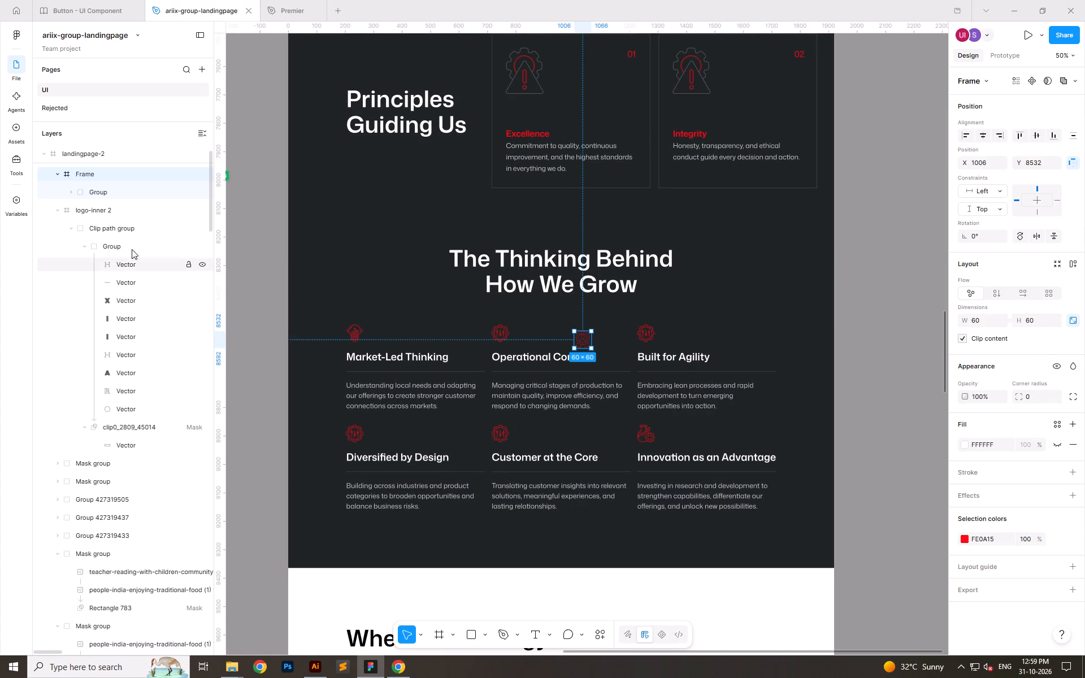
Set the stroke weight of the Customer at the Core icon's inner group to 1.5.
click(111, 190)
click(1032, 511)
click(1030, 506)
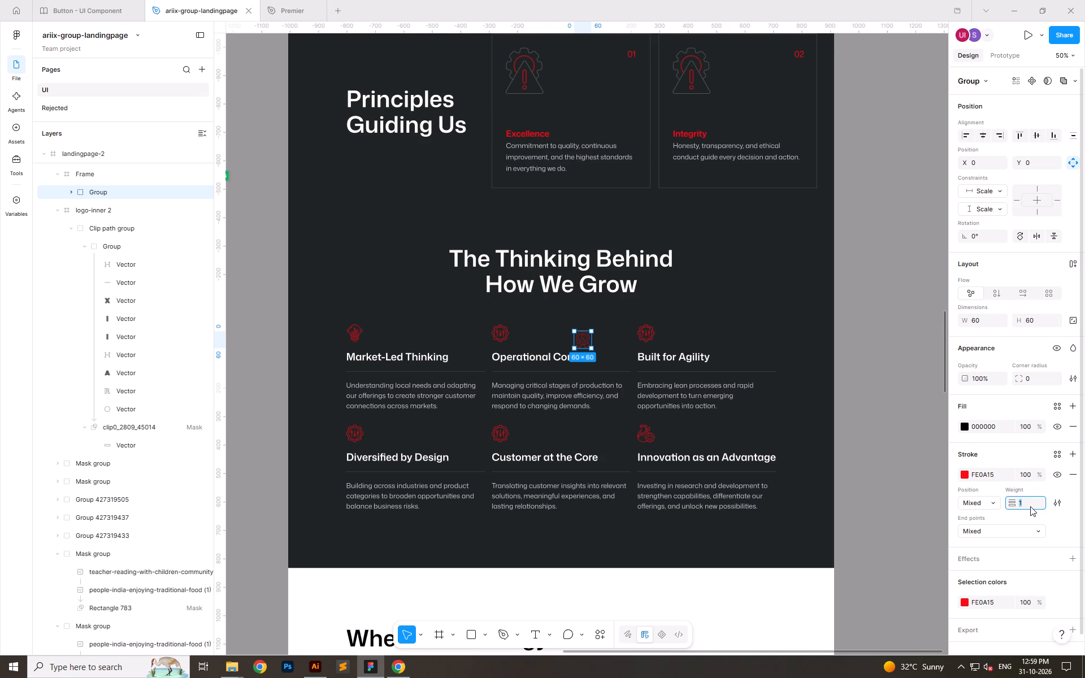
text(1.5)
key(Return)
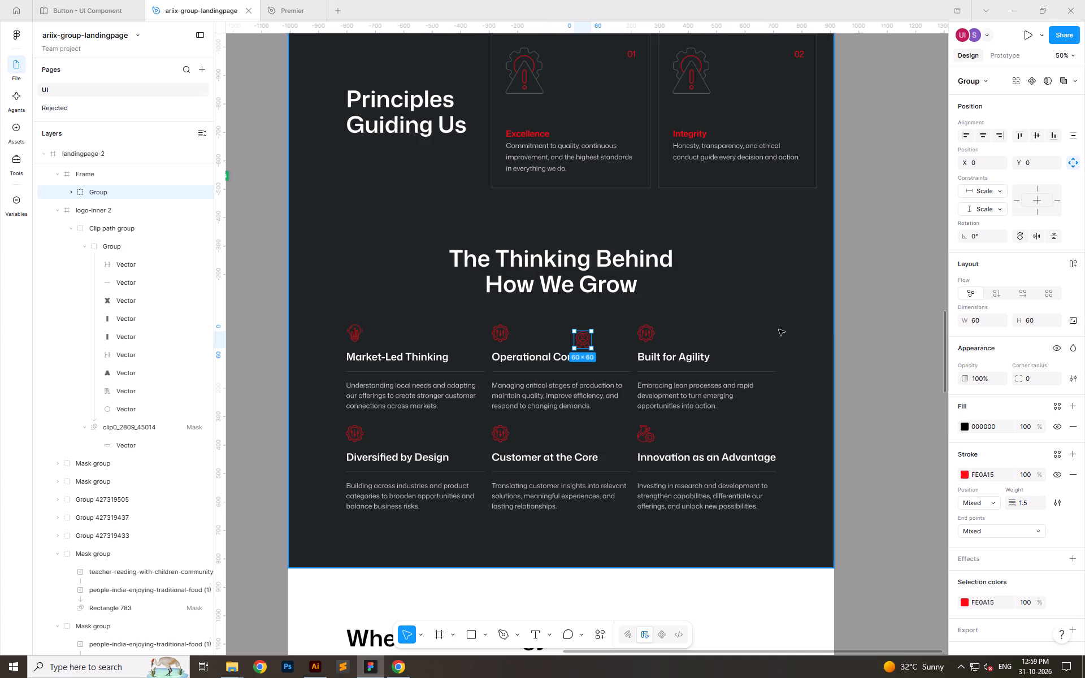
click(932, 312)
Replace the gear above Customer at the Core with the pasted badge icon.
click(578, 334)
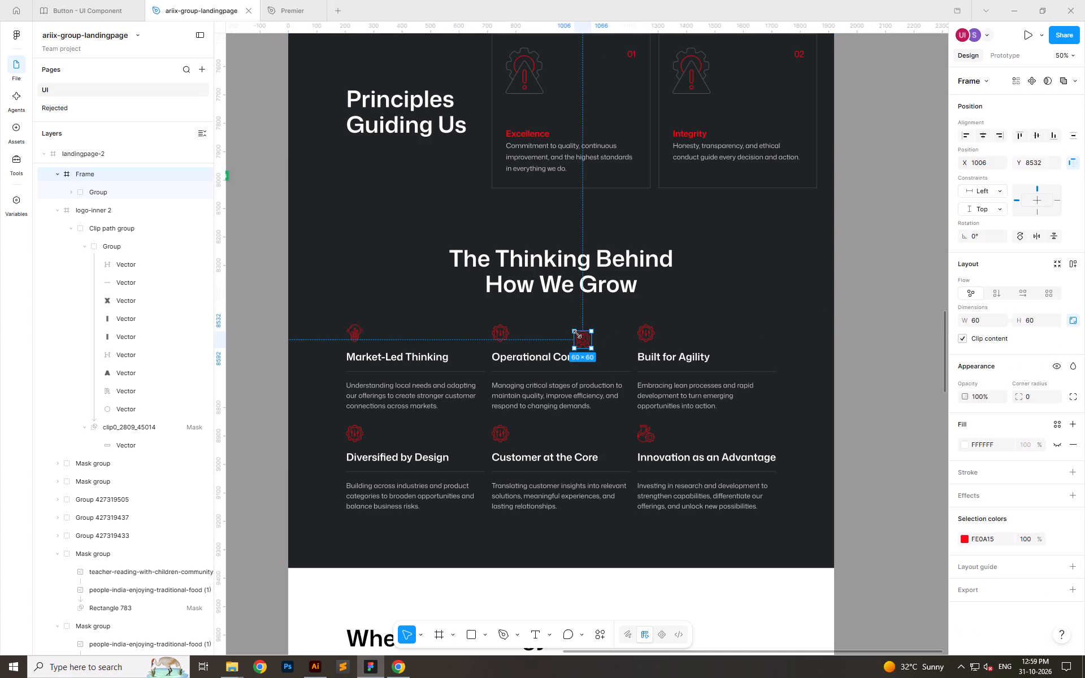
key(ctrl+x)
click(494, 429)
key(ctrl+shift+r)
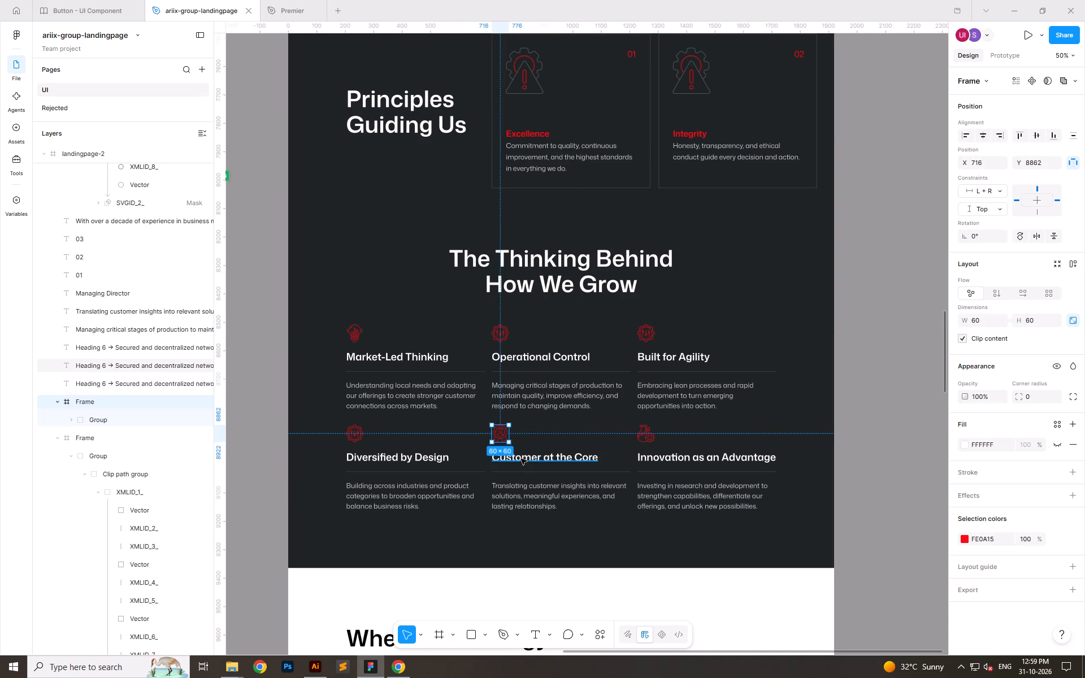
ctrl+scroll(520, 458, up, 7)
ctrl+scroll(520, 458, down, 1)
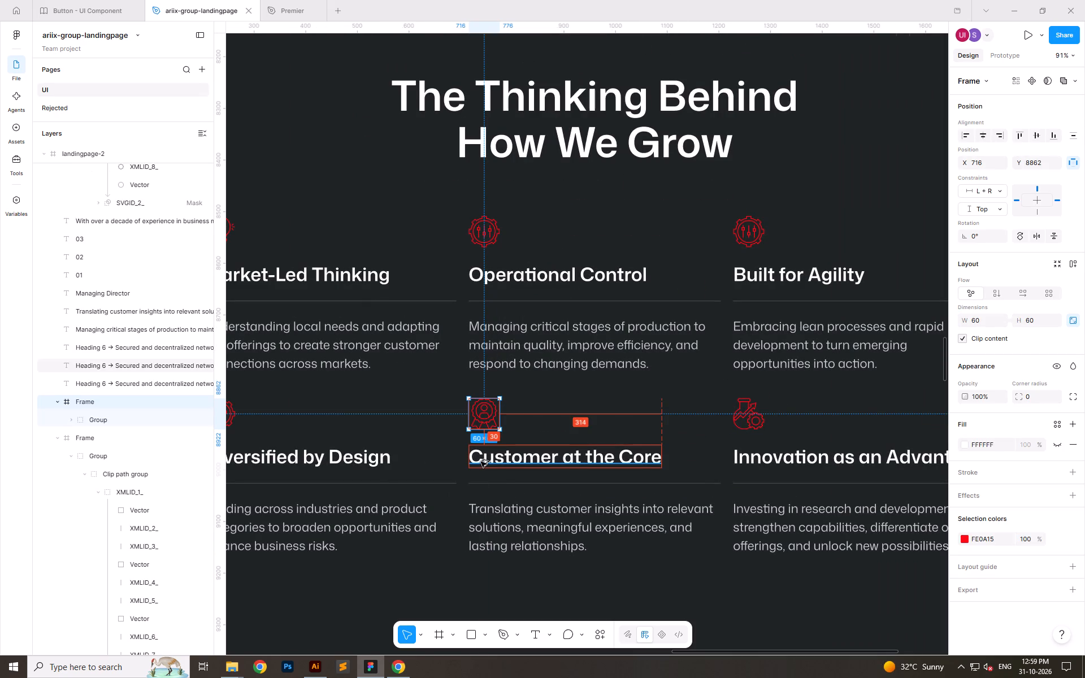
click(545, 403)
ctrl+scroll(538, 363, down, 6)
click(517, 382)
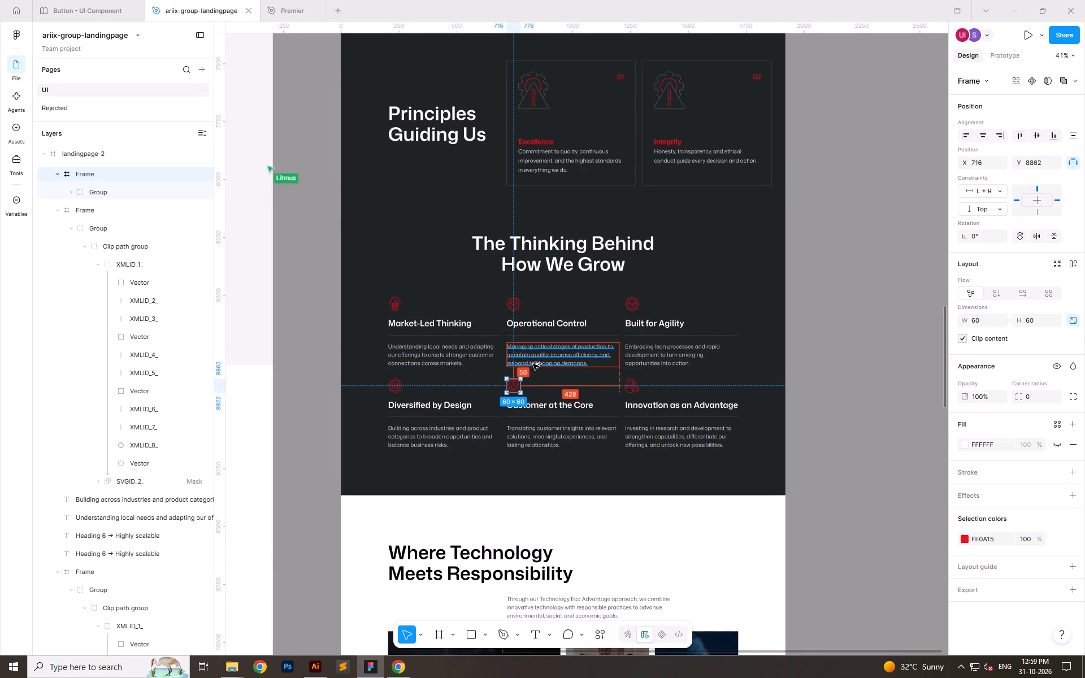
click(833, 345)
Copy the Diversified by Design icon from ARIIX_GROUP_ICONS.ai in Illustrator into Figma's The Thinking Behind How We Grow section.
key(alt+Tab)
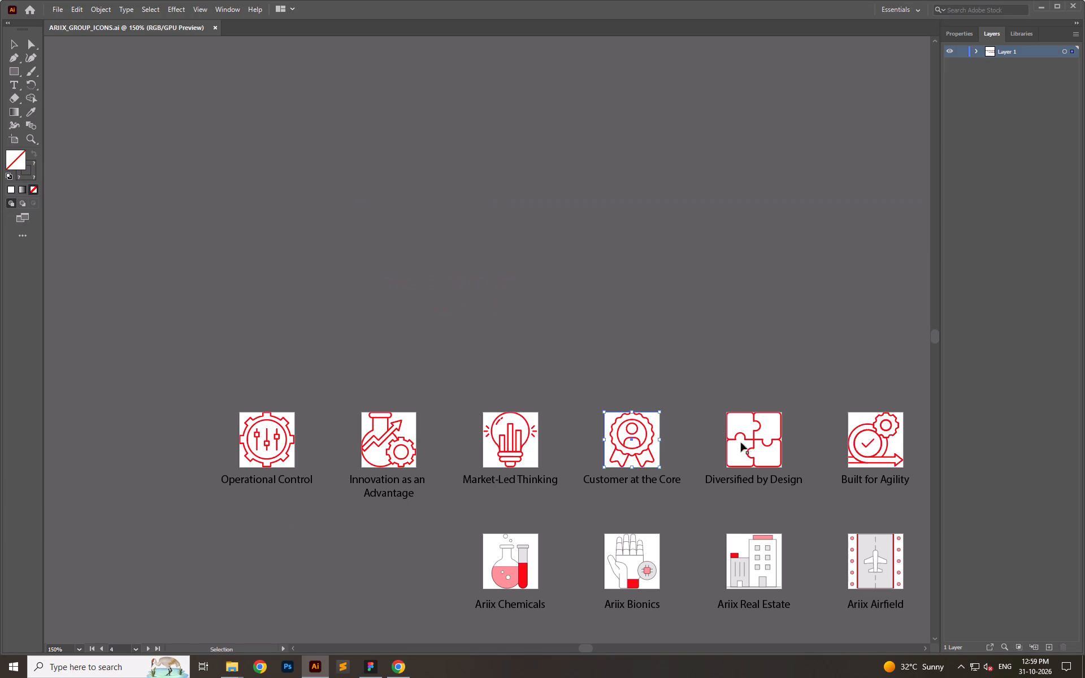
click(752, 440)
key(ctrl+c)
key(alt+Tab)
key(ctrl+v)
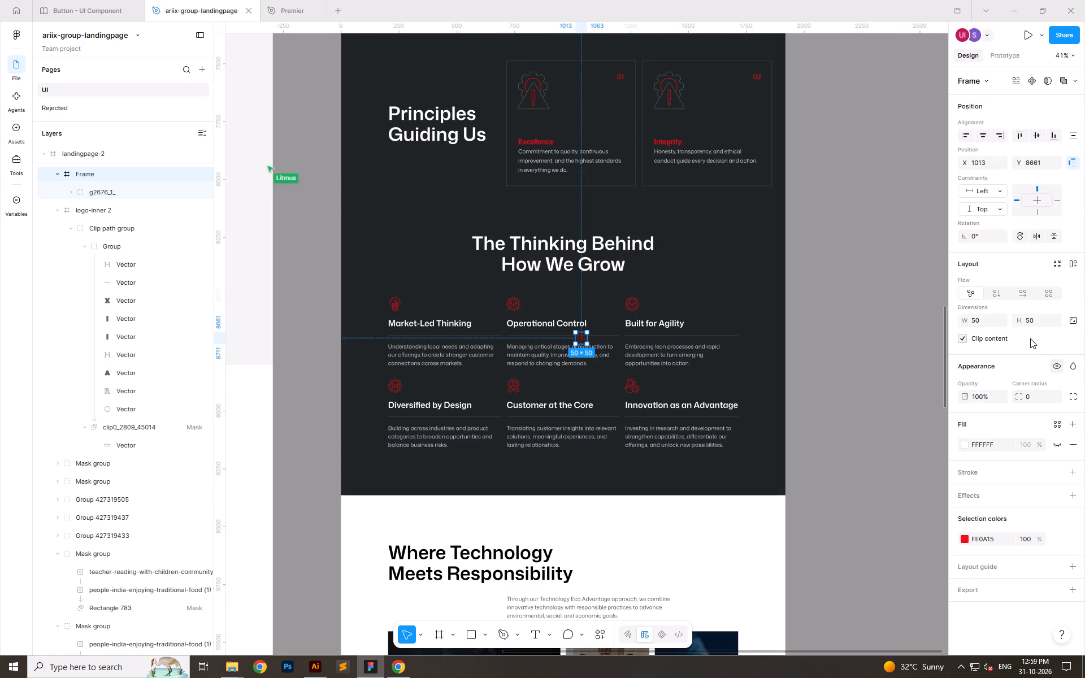
Resize the pasted puzzle icon to 60 × 60 with locked proportions and move it beside the How We Grow heading.
click(1067, 318)
click(1050, 319)
text(60)
key(Return)
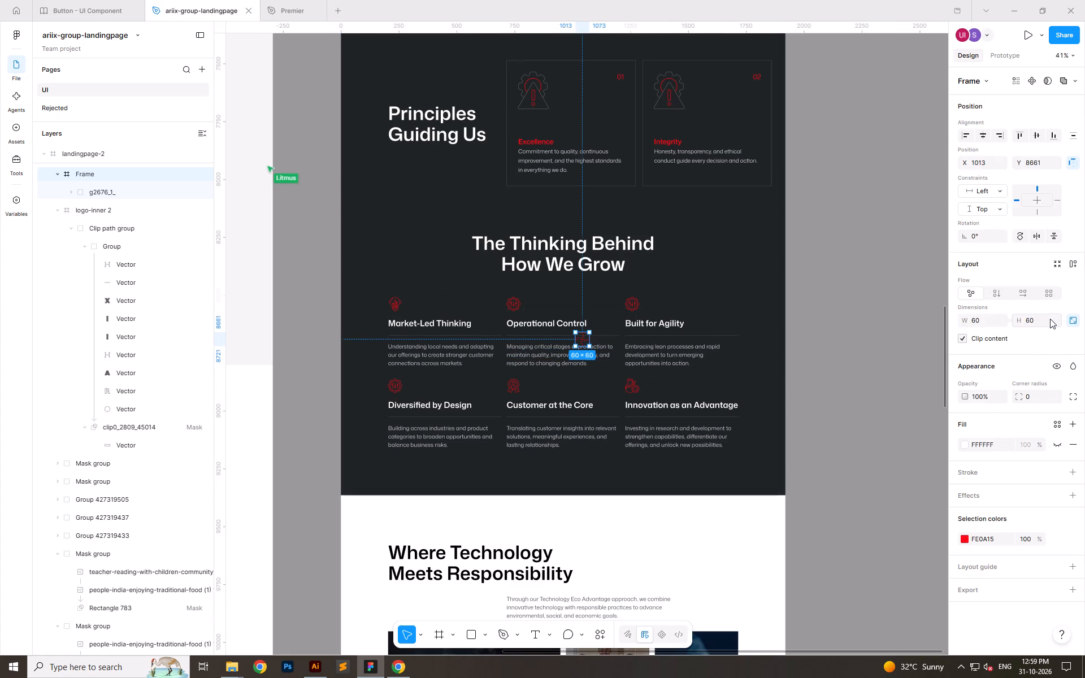
drag(584, 339, 704, 266)
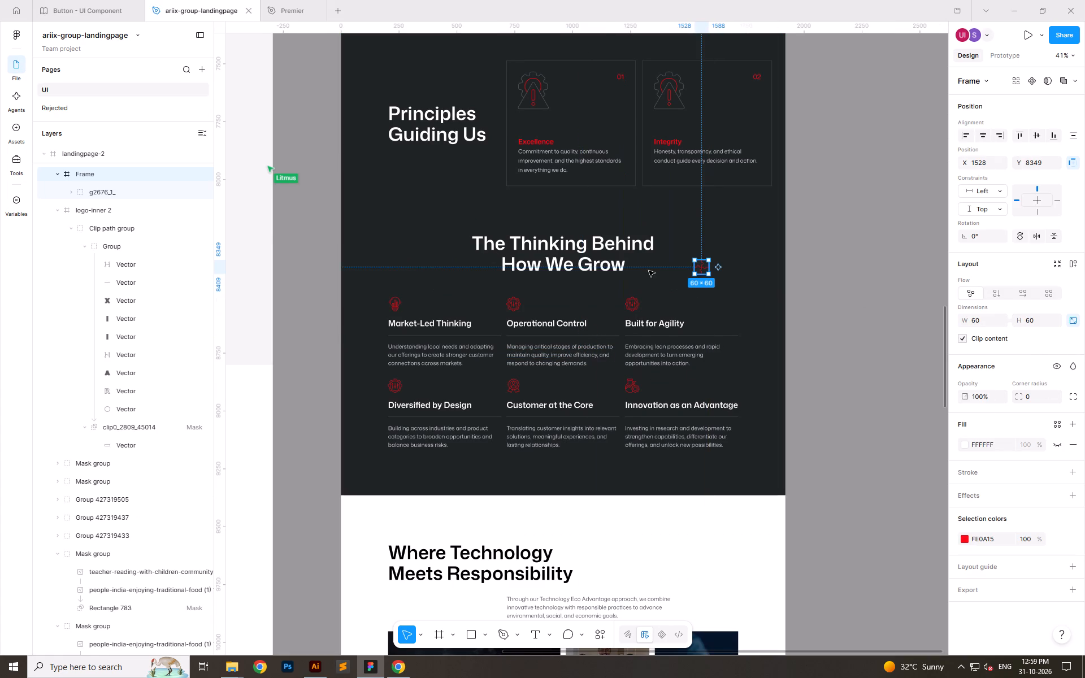
Set the stroke weight of the puzzle icon's inner group g2676_1_ to 1.5.
click(98, 184)
click(1026, 503)
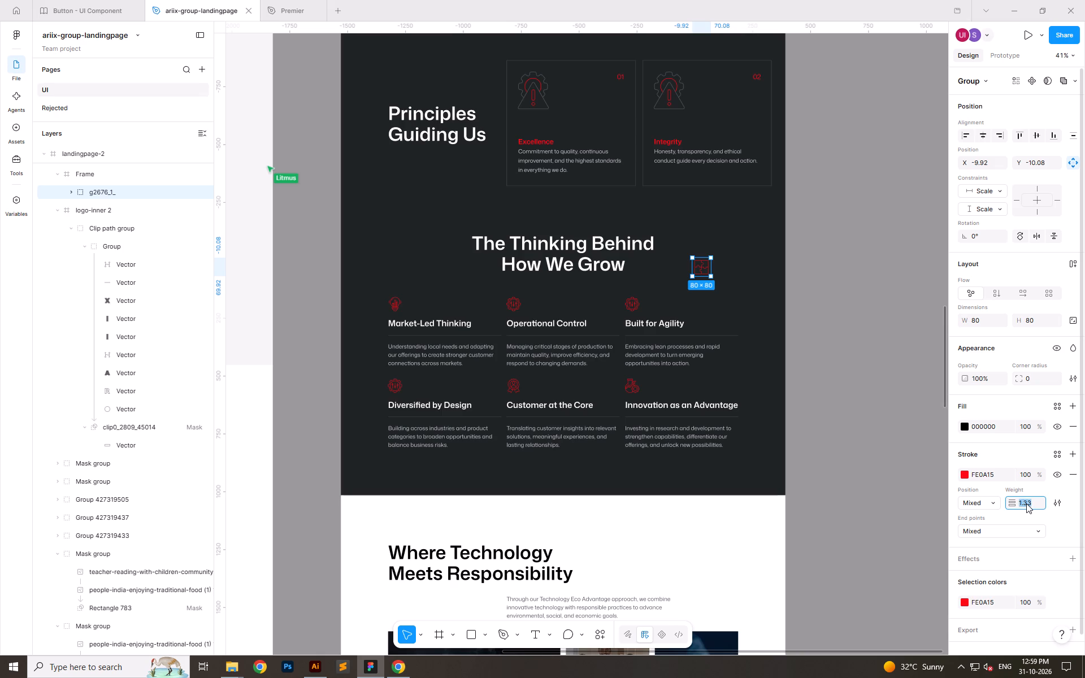
text(1.5)
key(Return)
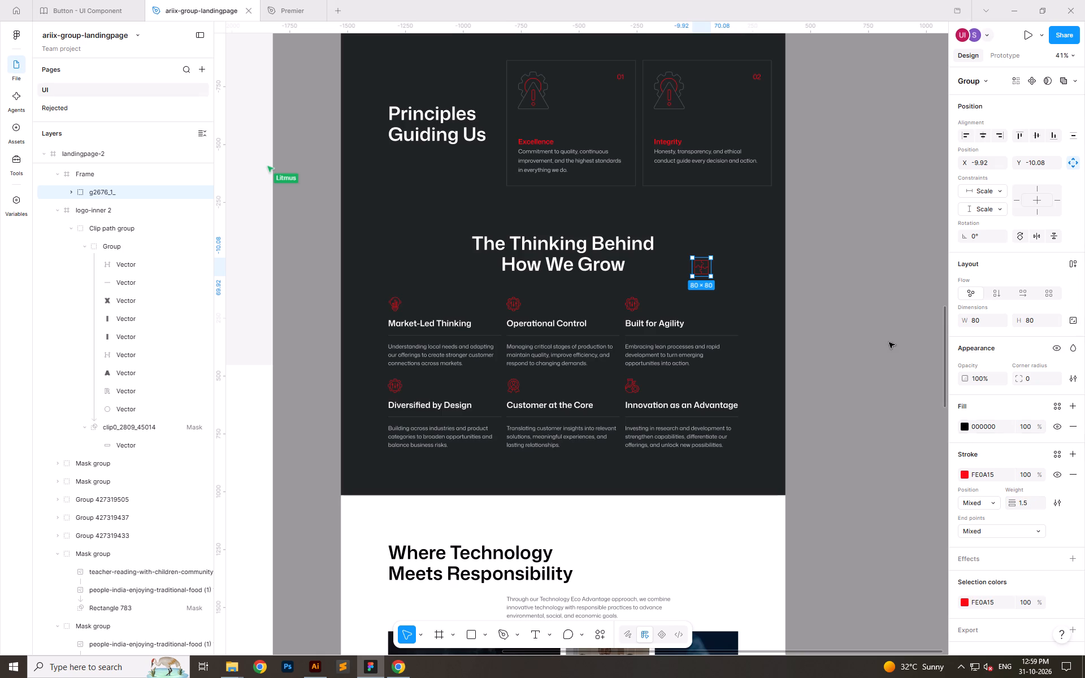
click(847, 319)
Replace the gear above Diversified by Design with the puzzle icon parked beside the heading.
click(705, 271)
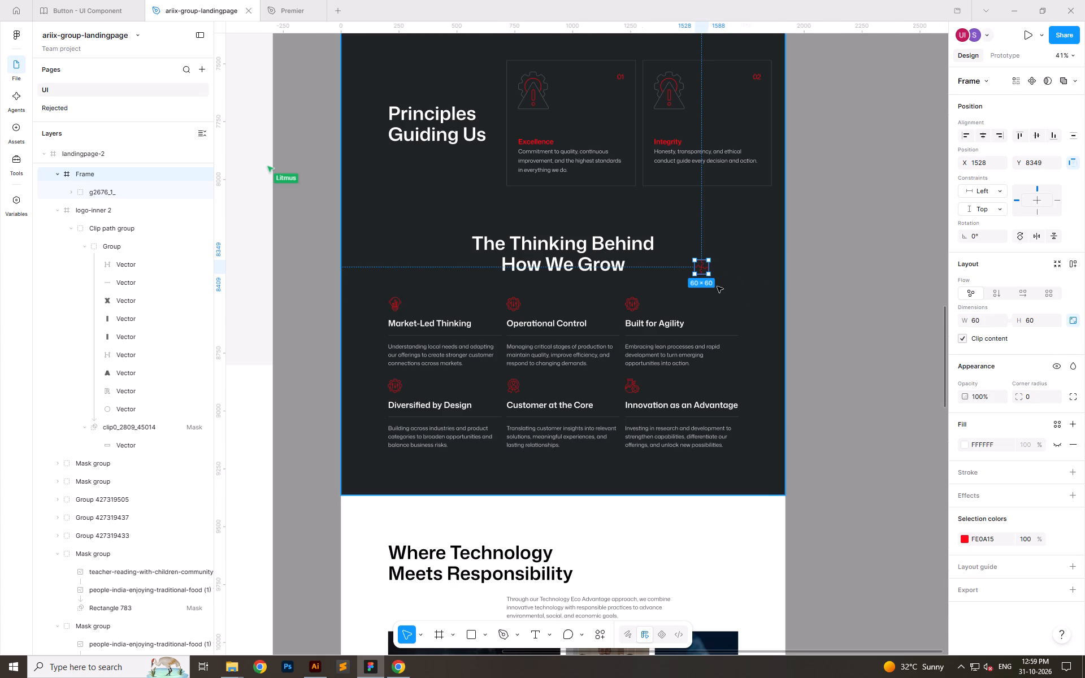
key(ctrl+x)
click(391, 388)
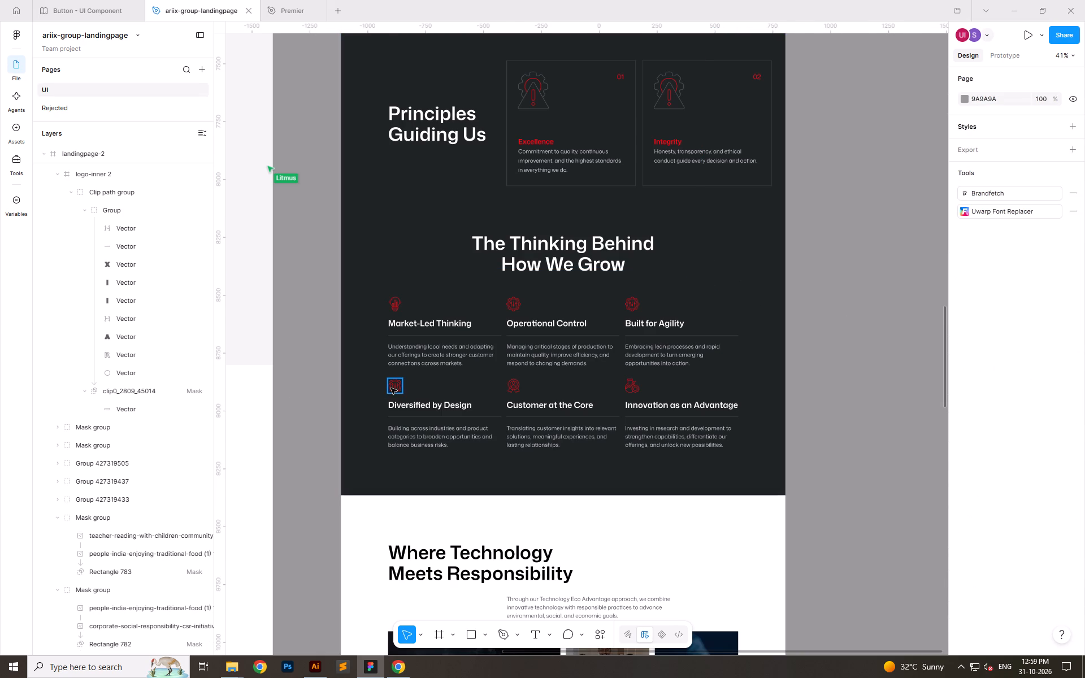
key(ctrl+shift+r)
ctrl+scroll(390, 399, up, 6)
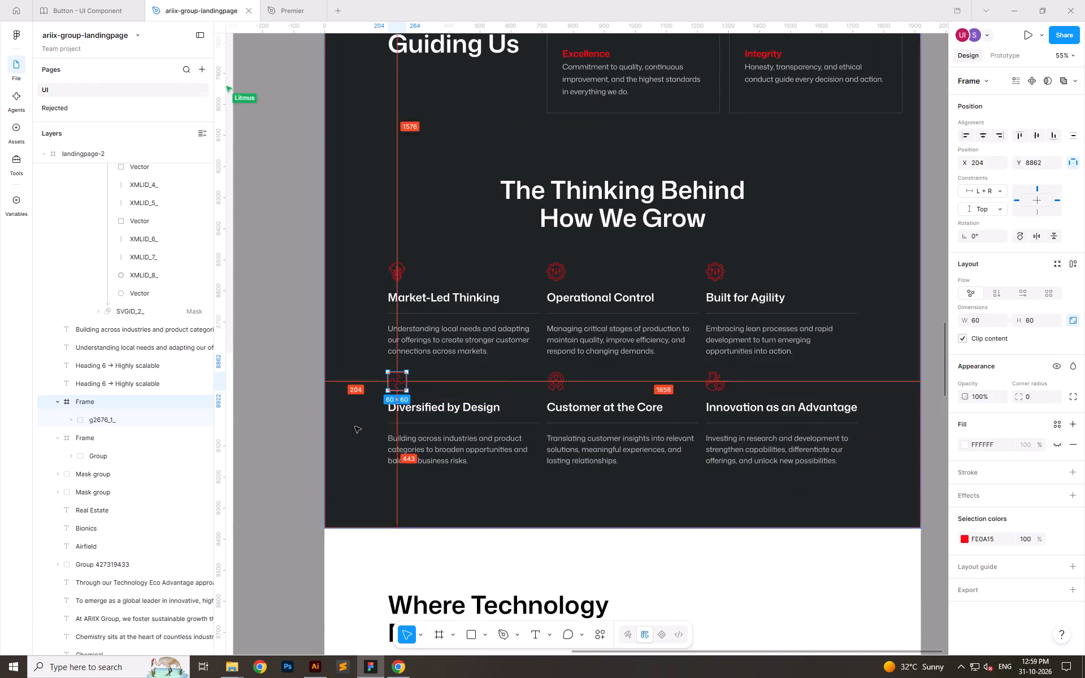
click(354, 427)
click(390, 386)
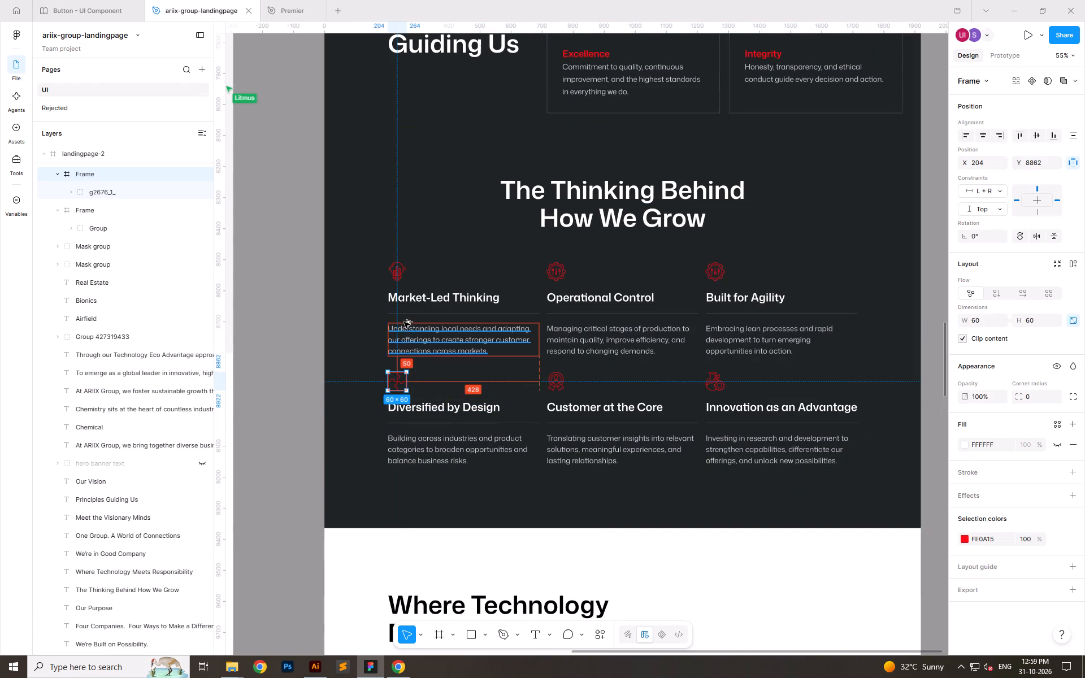
click(303, 423)
Copy the Built for Agility icon from ARIIX_GROUP_ICONS.ai in Illustrator into Figma's The Thinking Behind How We Grow section.
key(alt+Tab)
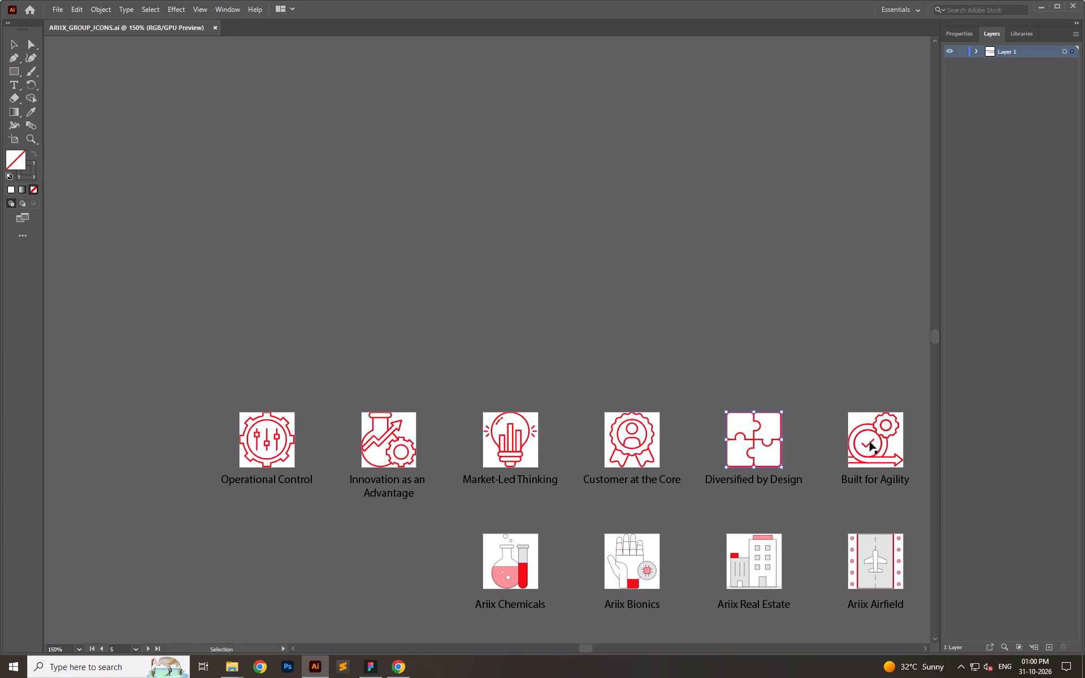
click(874, 441)
key(ctrl+c)
key(alt+Tab)
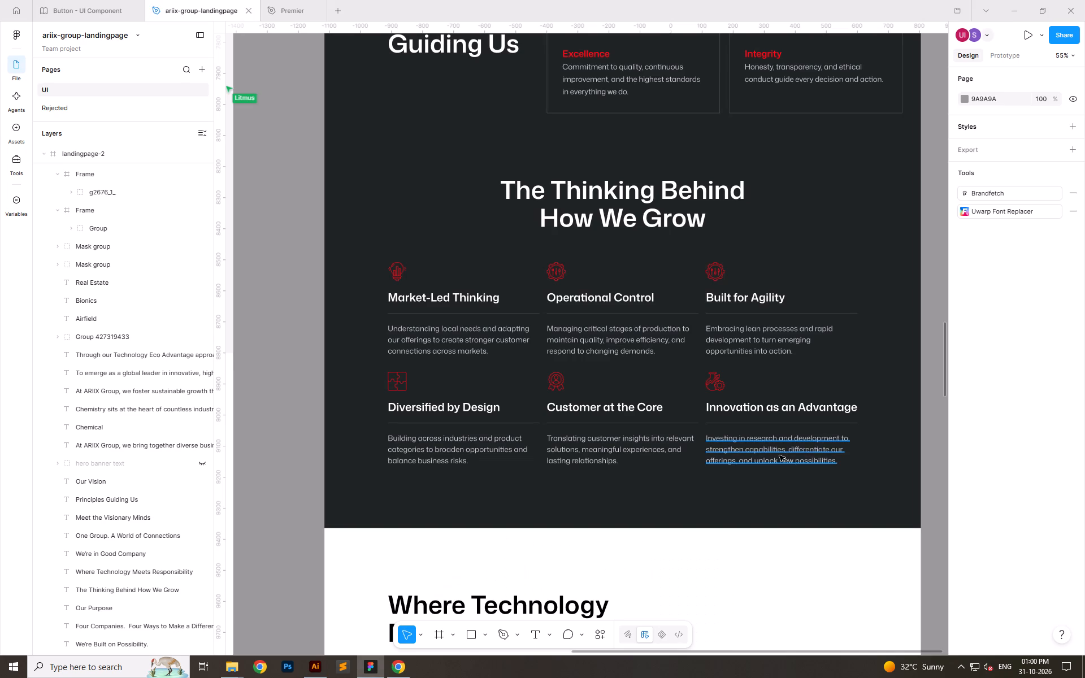
key(ctrl+v)
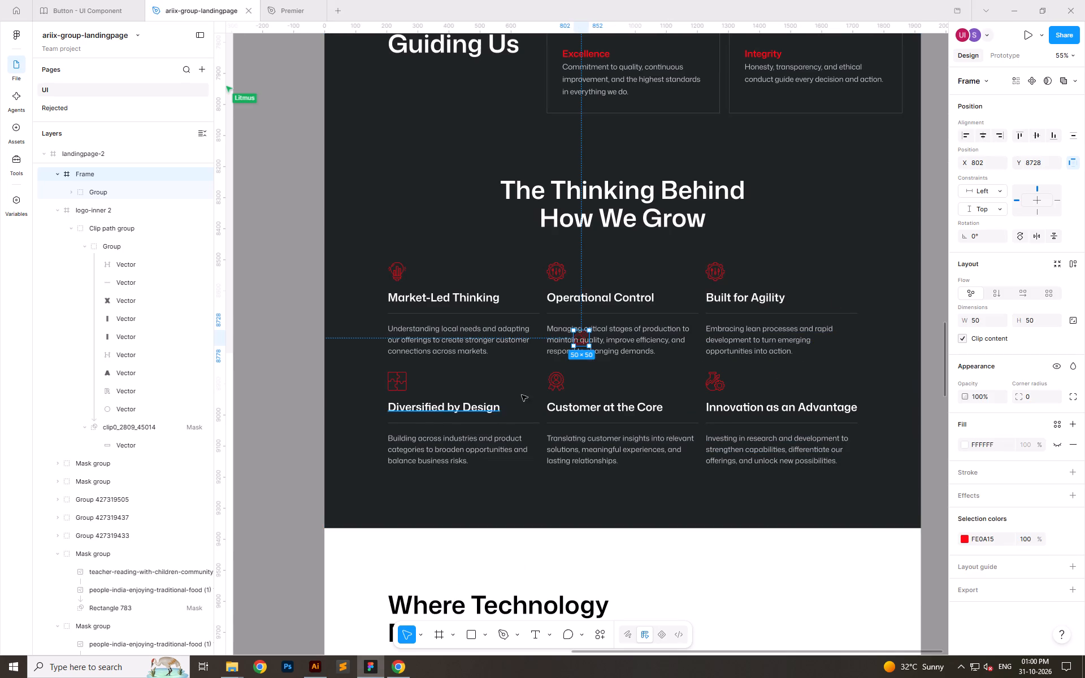
Move the pasted Built for Agility icon beside the How We Grow heading and resize it to 60 × 60 with locked proportions.
drag(580, 341, 795, 225)
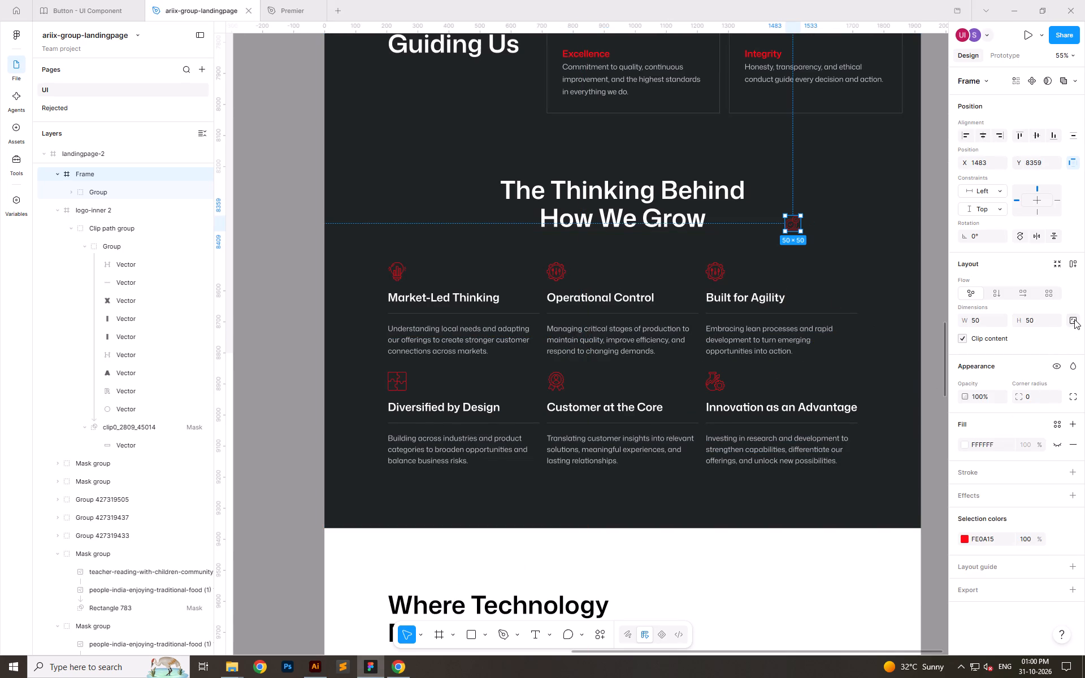
click(1074, 319)
click(1043, 325)
text(60)
key(Return)
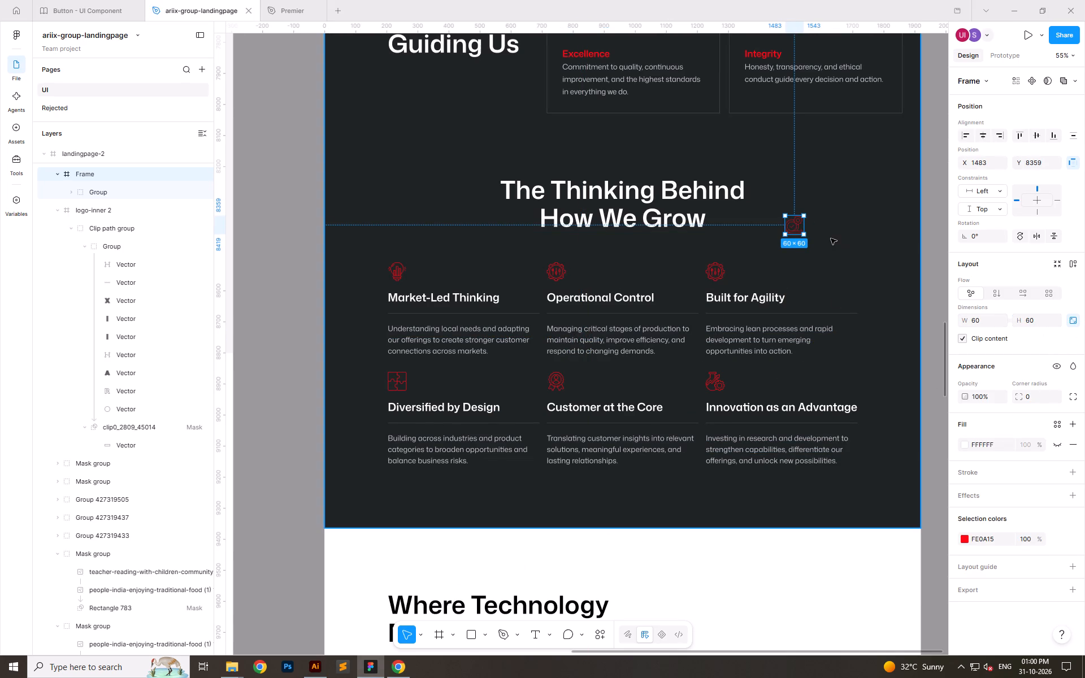
Set the stroke weight of the Built for Agility icon's inner group to 1.5.
click(125, 184)
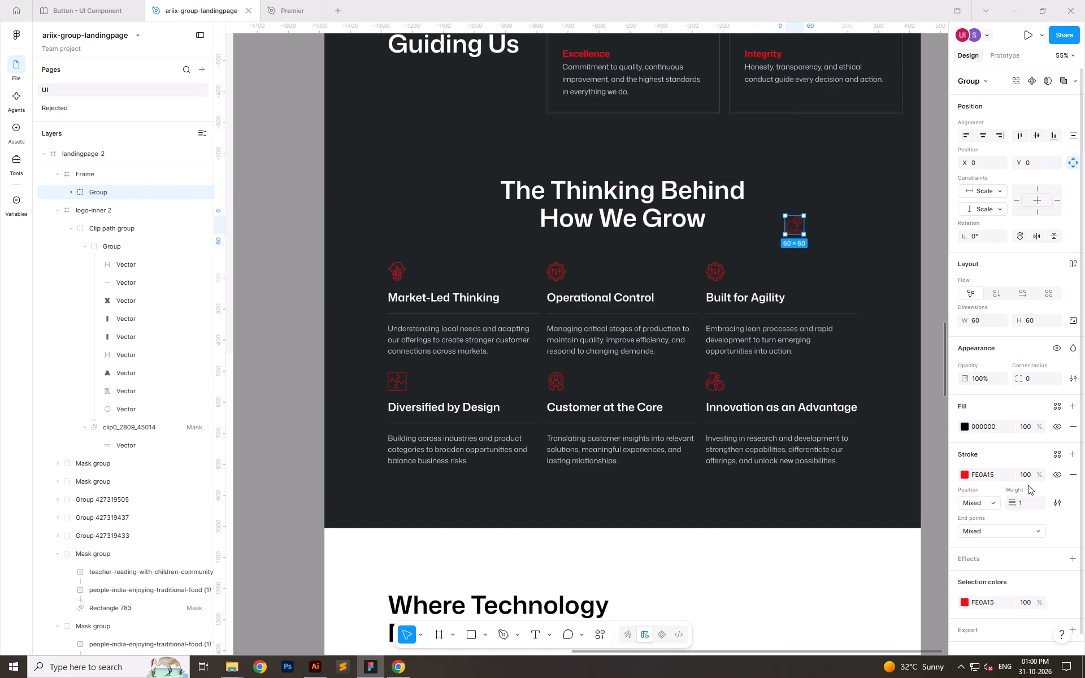
click(1034, 498)
text(1.5)
key(Return)
click(869, 203)
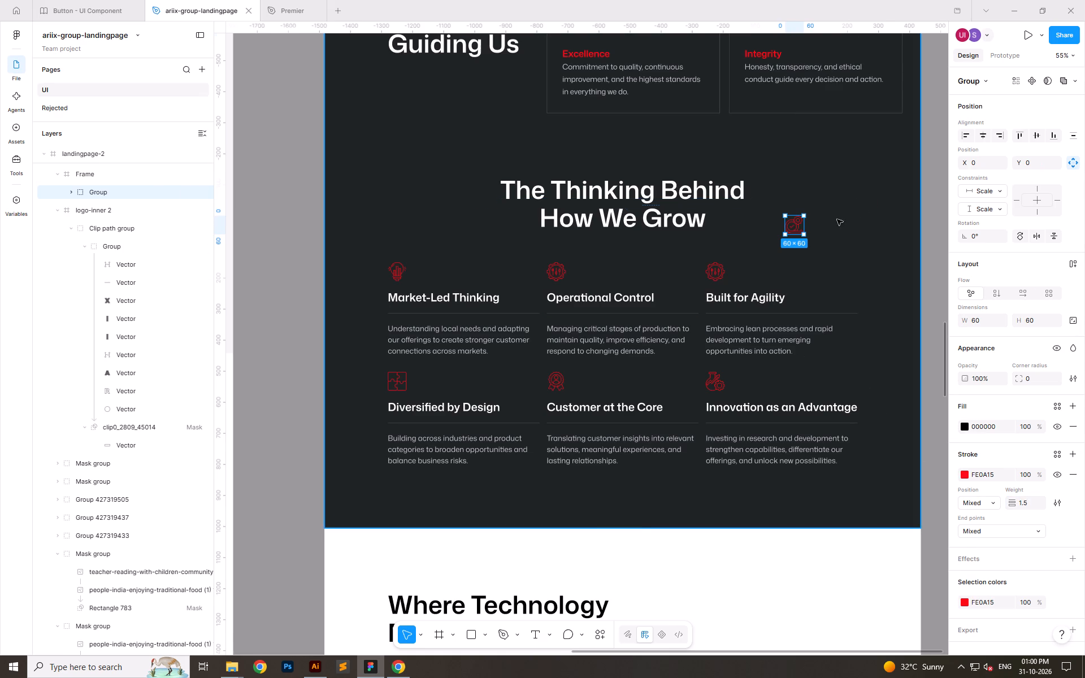
Replace the gear above Built for Agility with the icon parked beside the heading.
click(796, 228)
key(ctrl+x)
click(714, 266)
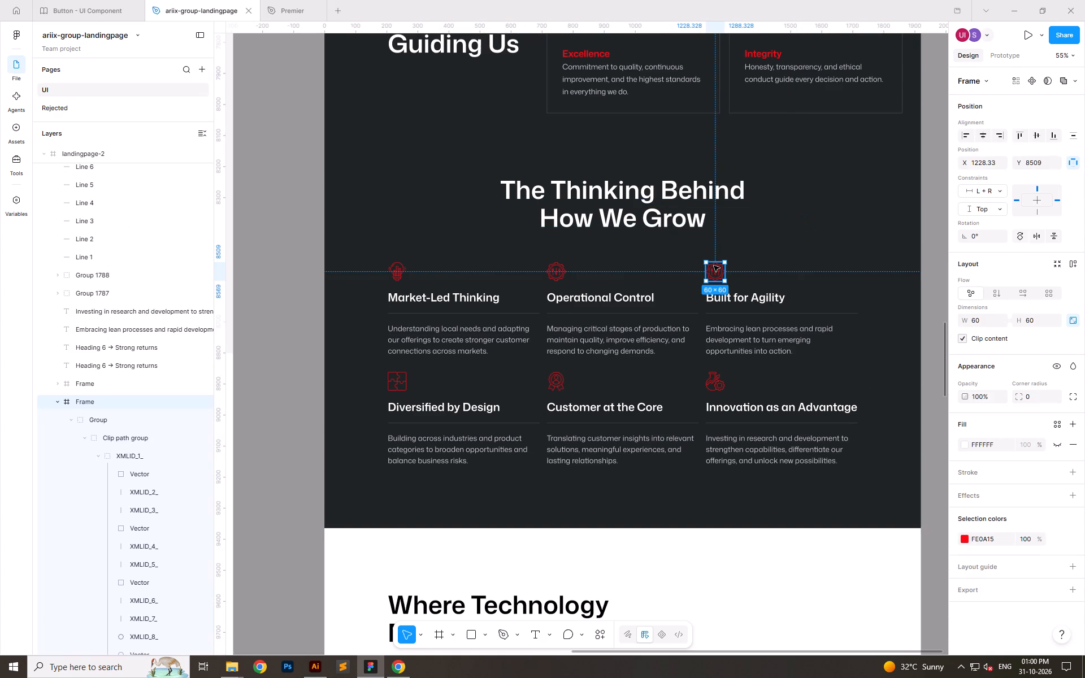
key(ctrl+shift+r)
click(820, 270)
ctrl+scroll(459, 294, down, 5)
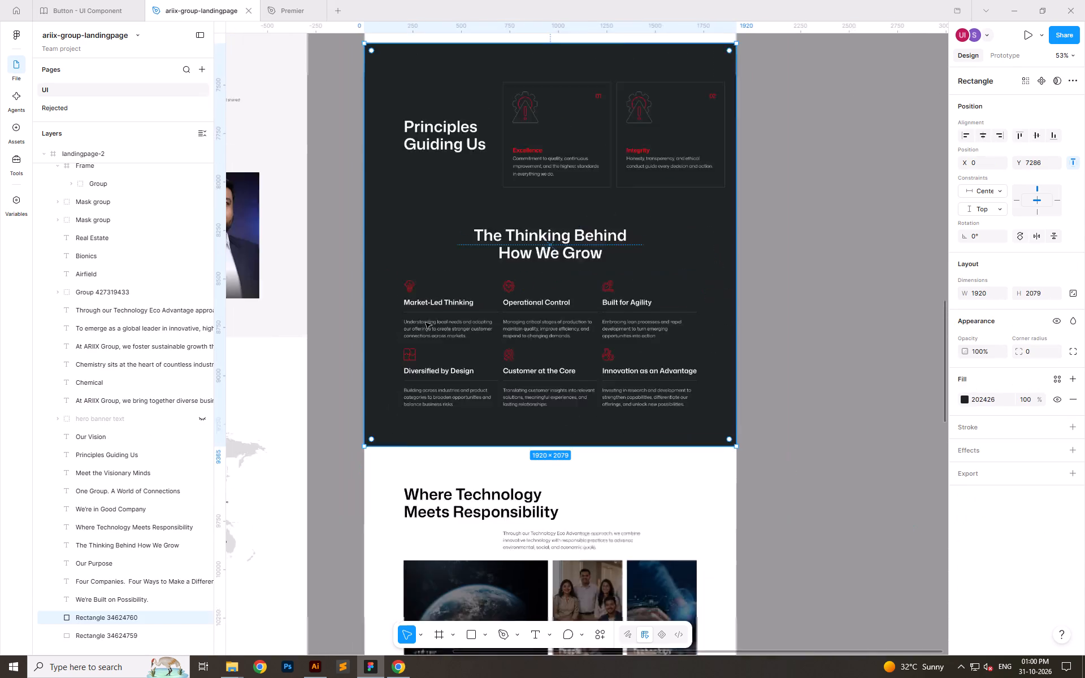
ctrl+scroll(426, 323, down, 1)
click(775, 338)
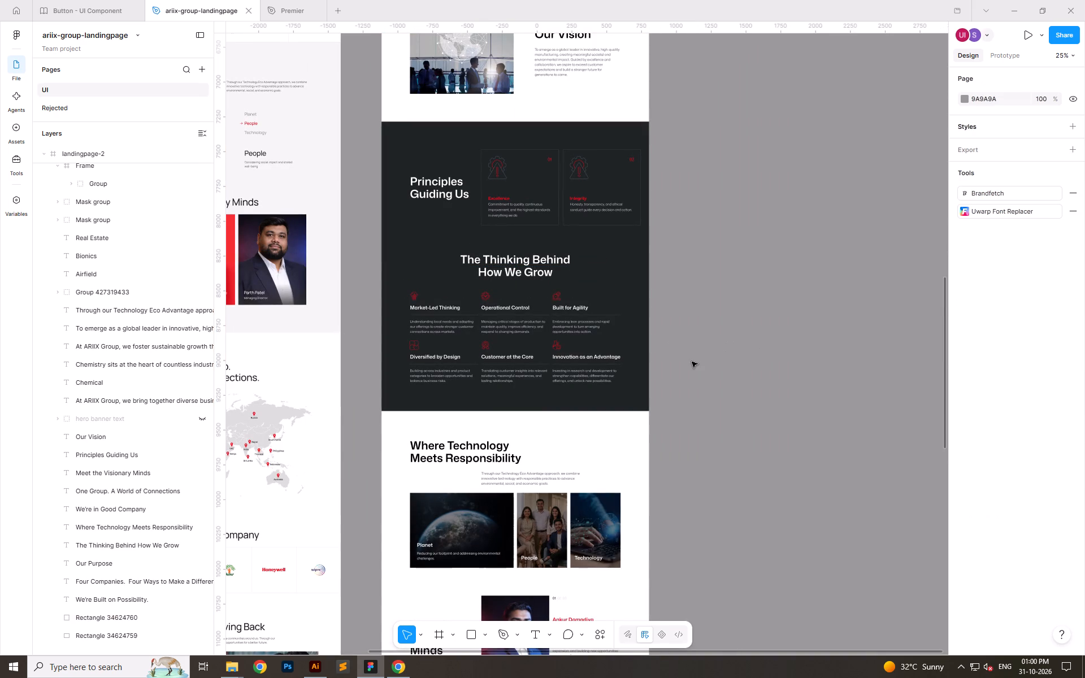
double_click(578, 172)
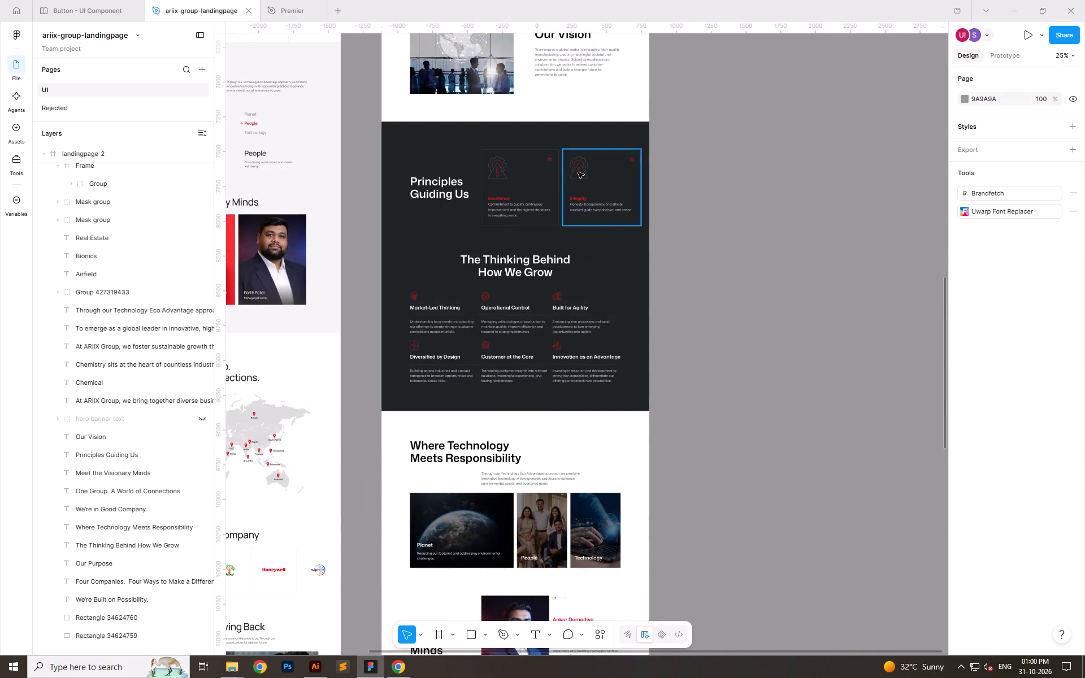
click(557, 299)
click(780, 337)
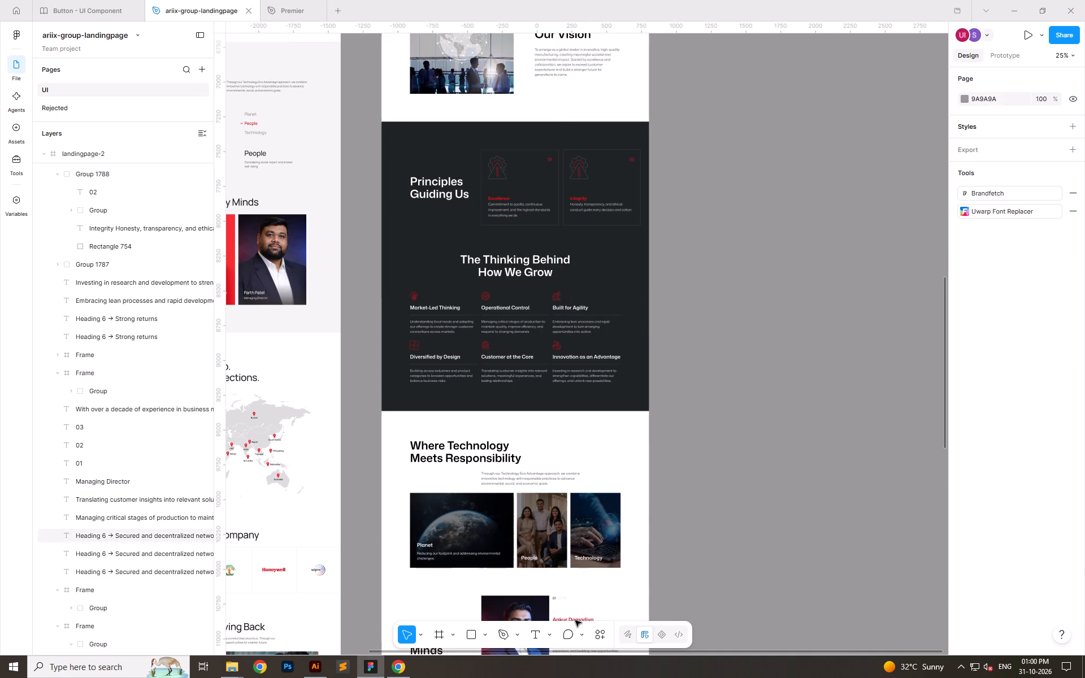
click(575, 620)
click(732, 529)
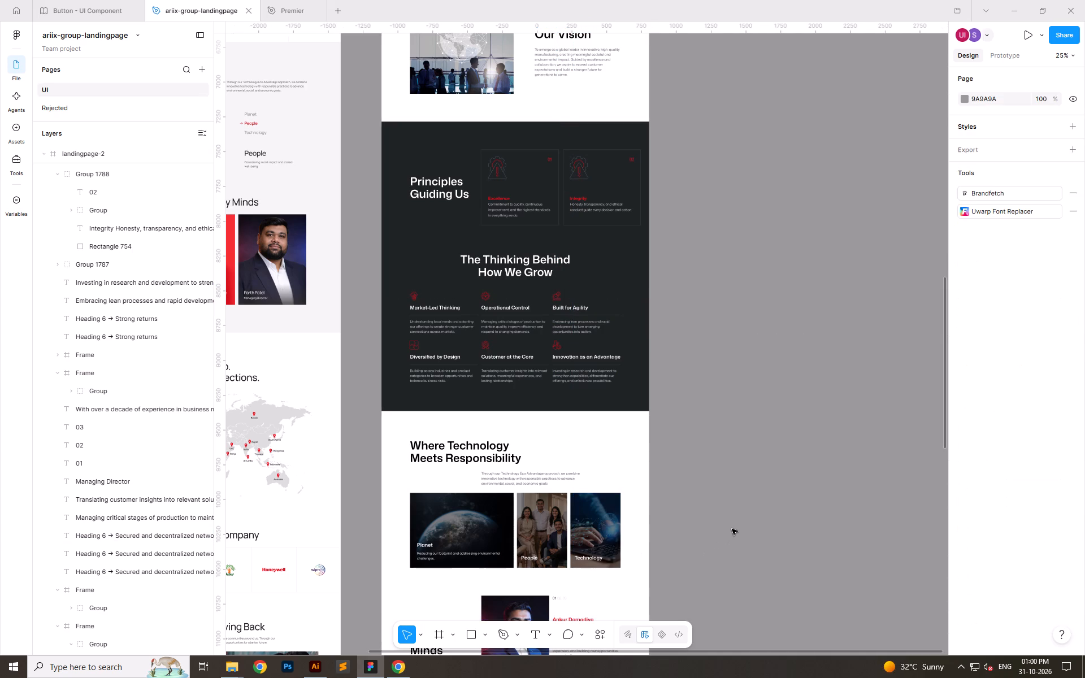
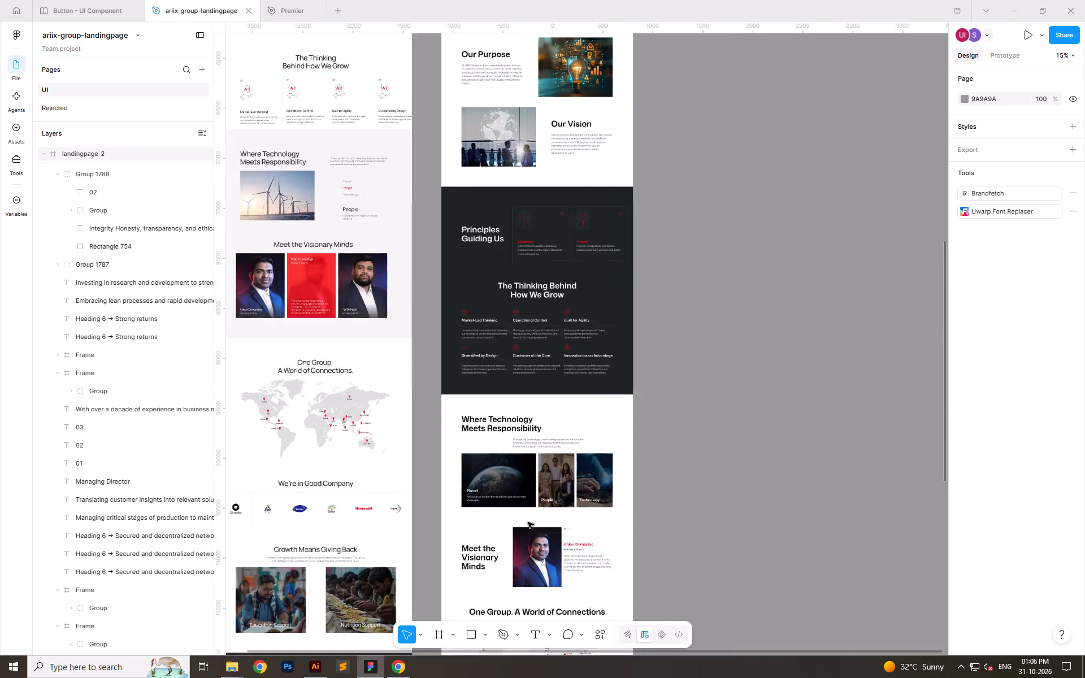
Review the landingpage-2 photos in the Growth Means Giving Back, Meet the Visionary Minds and Where Technology Meets Responsibility sections.
ctrl+scroll(528, 522, up, 2)
ctrl+scroll(581, 157, down, 6)
ctrl+scroll(553, 351, down, 5)
ctrl+scroll(546, 568, up, 13)
ctrl+scroll(661, 516, up, 5)
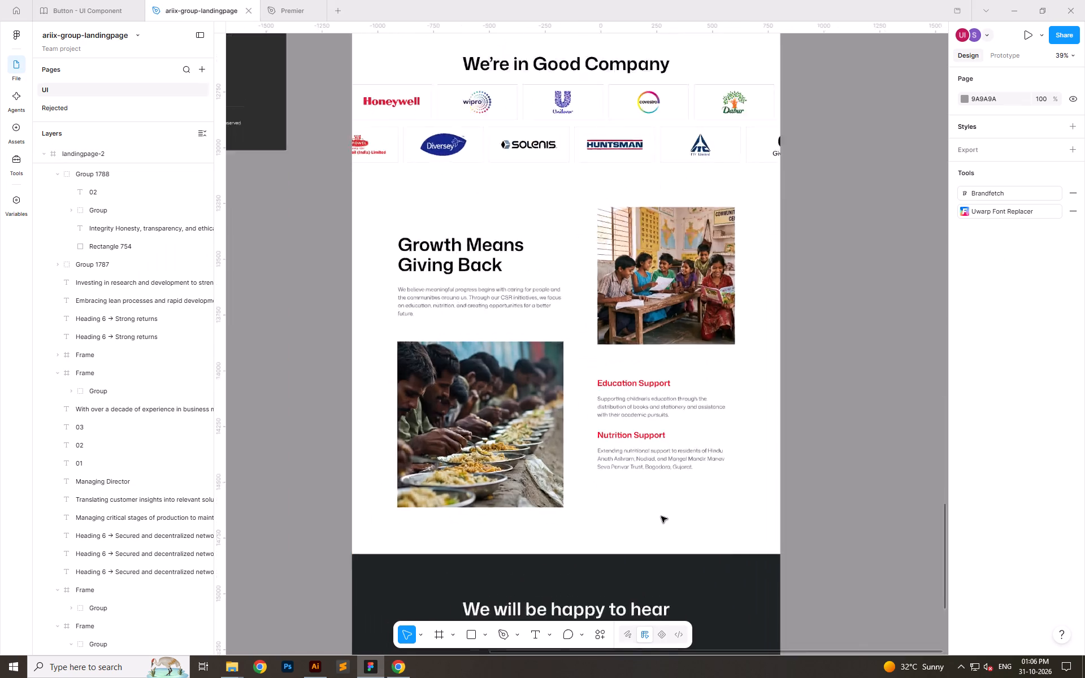
ctrl+scroll(646, 514, down, 6)
ctrl+scroll(608, 446, up, 6)
ctrl+scroll(613, 434, down, 4)
ctrl+scroll(639, 375, up, 5)
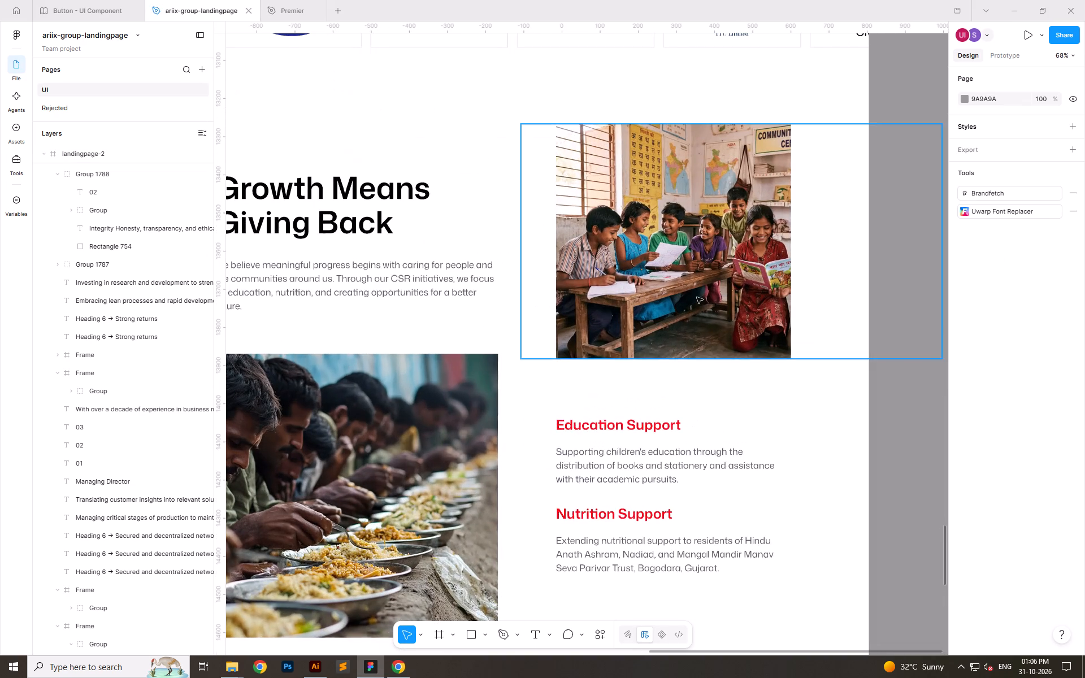
ctrl+scroll(606, 514, down, 13)
ctrl+scroll(596, 244, up, 6)
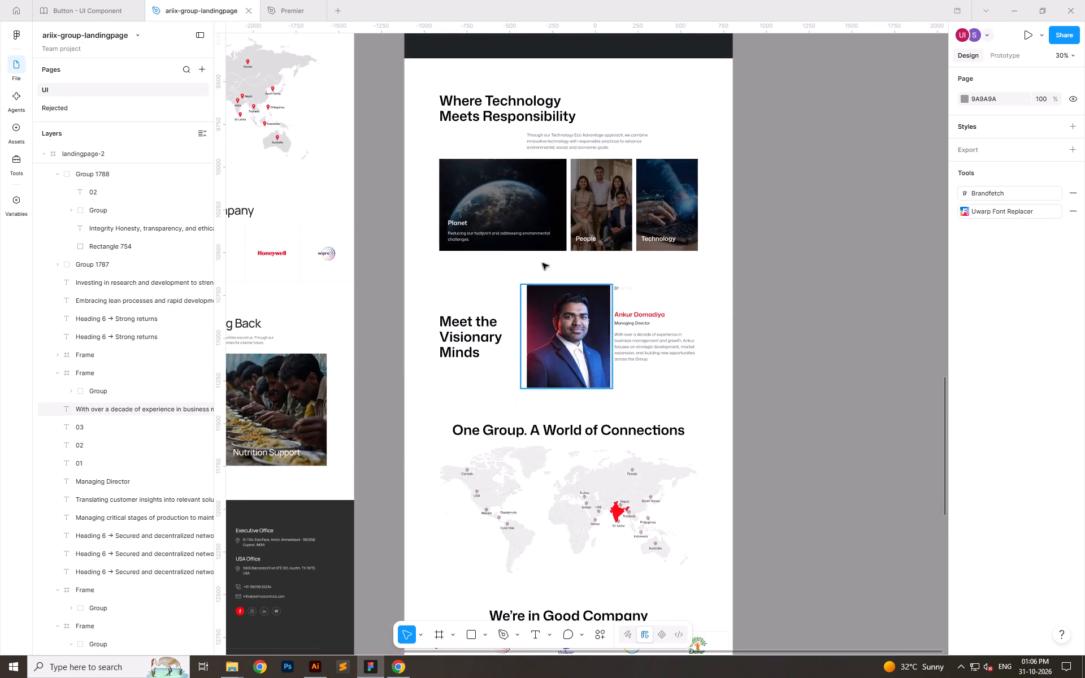
ctrl+scroll(535, 171, up, 6)
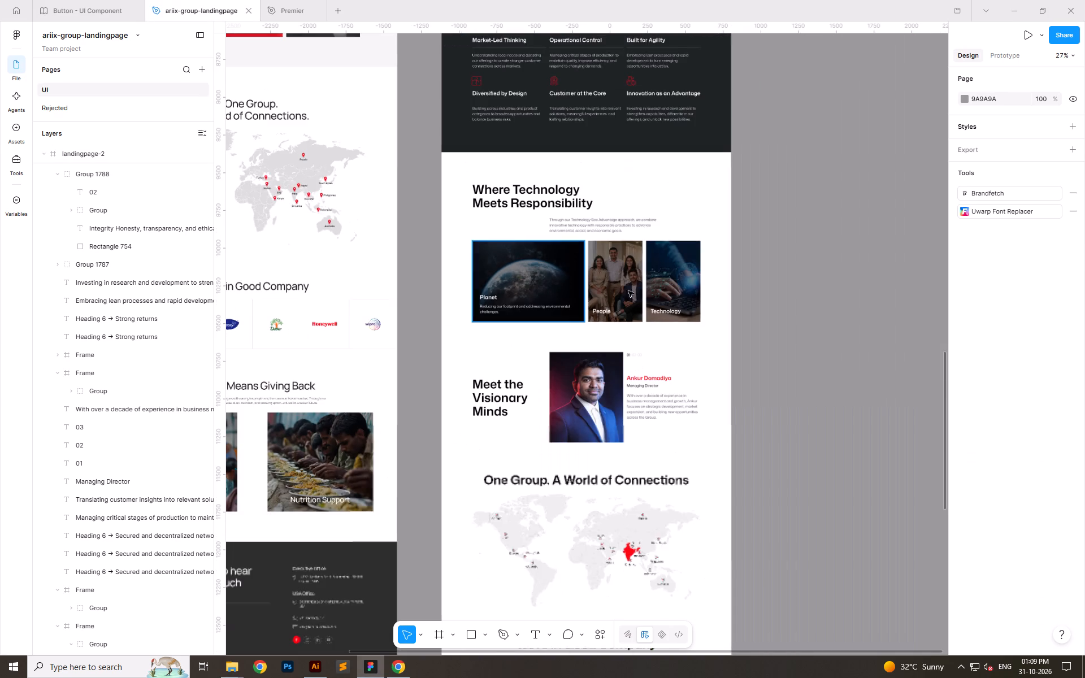
ctrl+click(815, 291)
ctrl+click(619, 271)
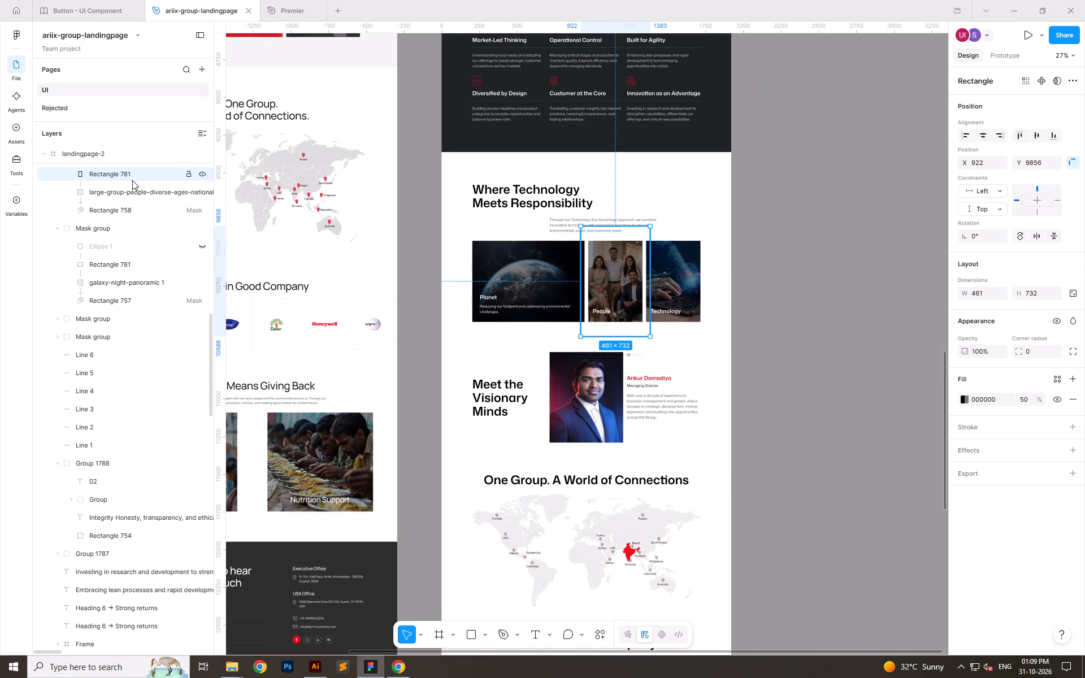
click(131, 193)
key(ctrl+v)
ctrl+scroll(632, 251, up, 12)
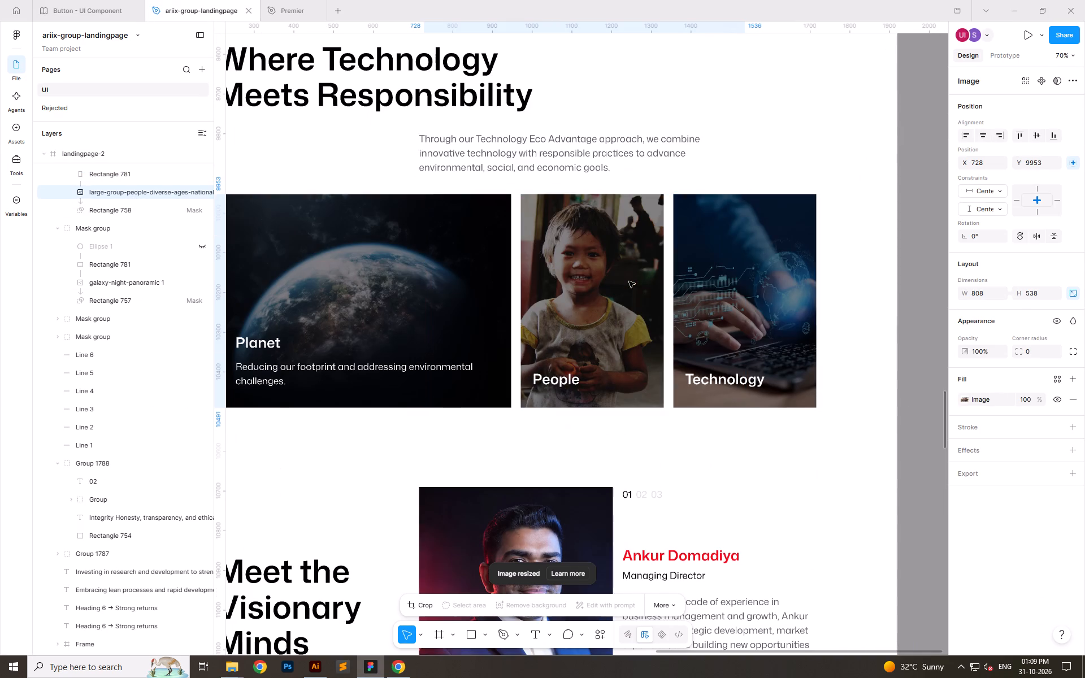
Centre the child photo horizontally within the People card and deselect it.
click(984, 136)
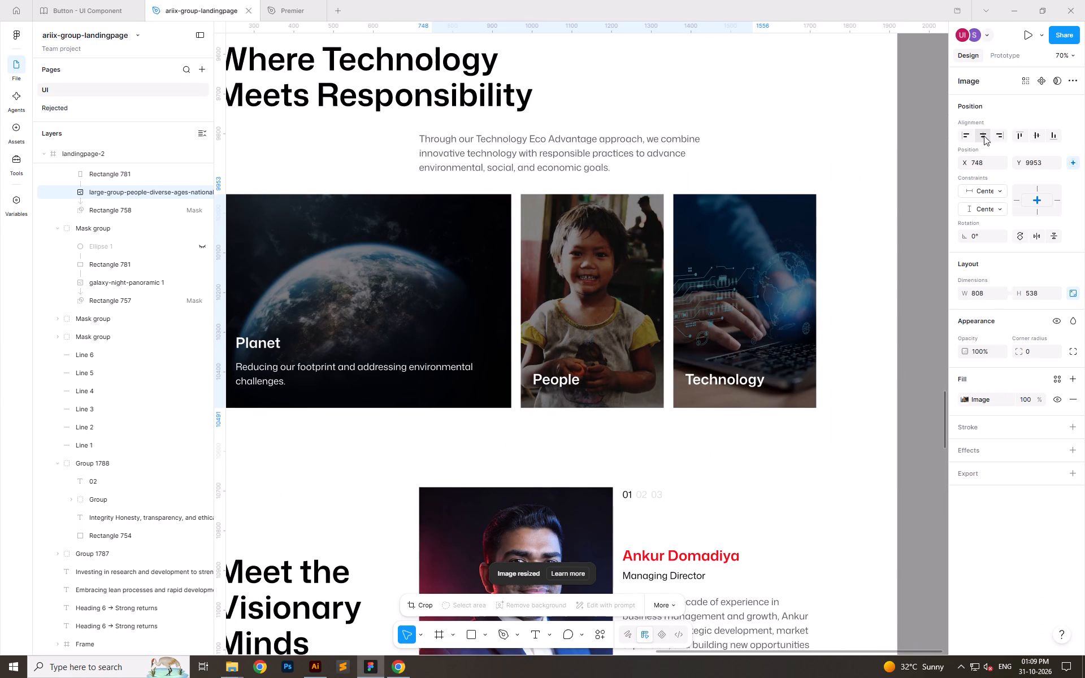
ctrl+scroll(605, 299, down, 3)
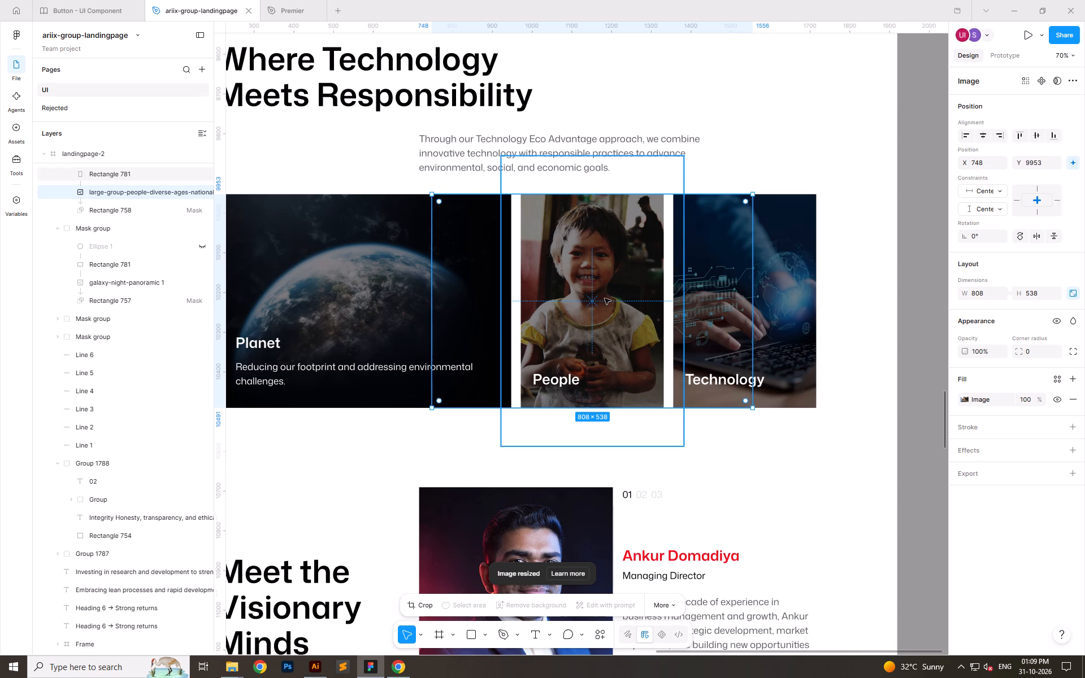
ctrl+scroll(605, 298, down, 3)
click(843, 292)
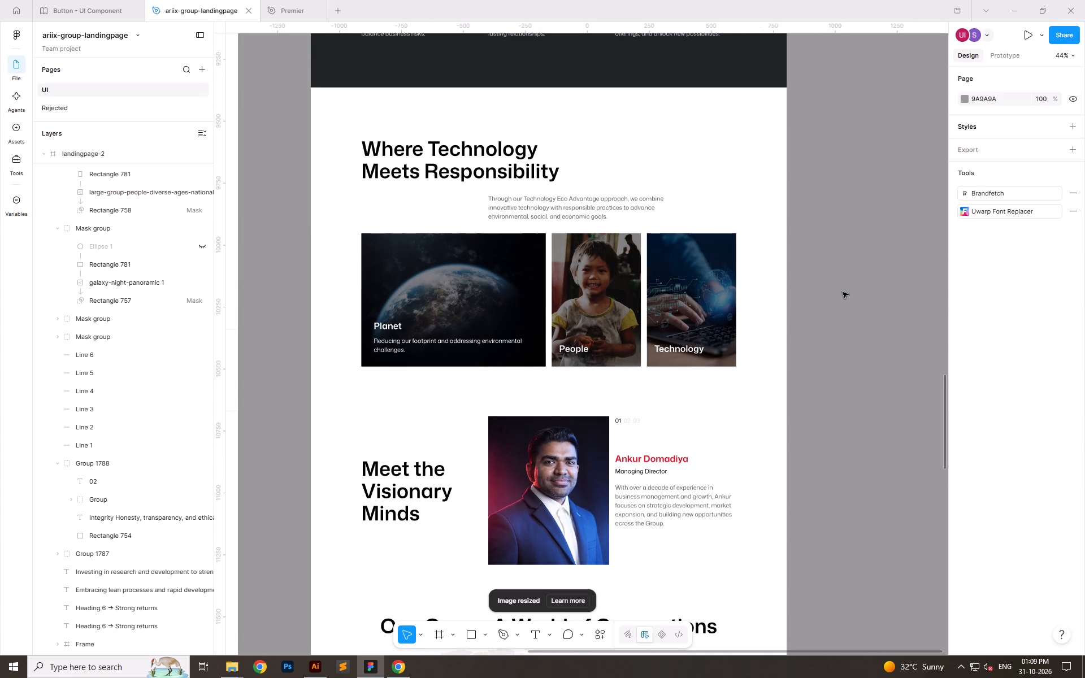
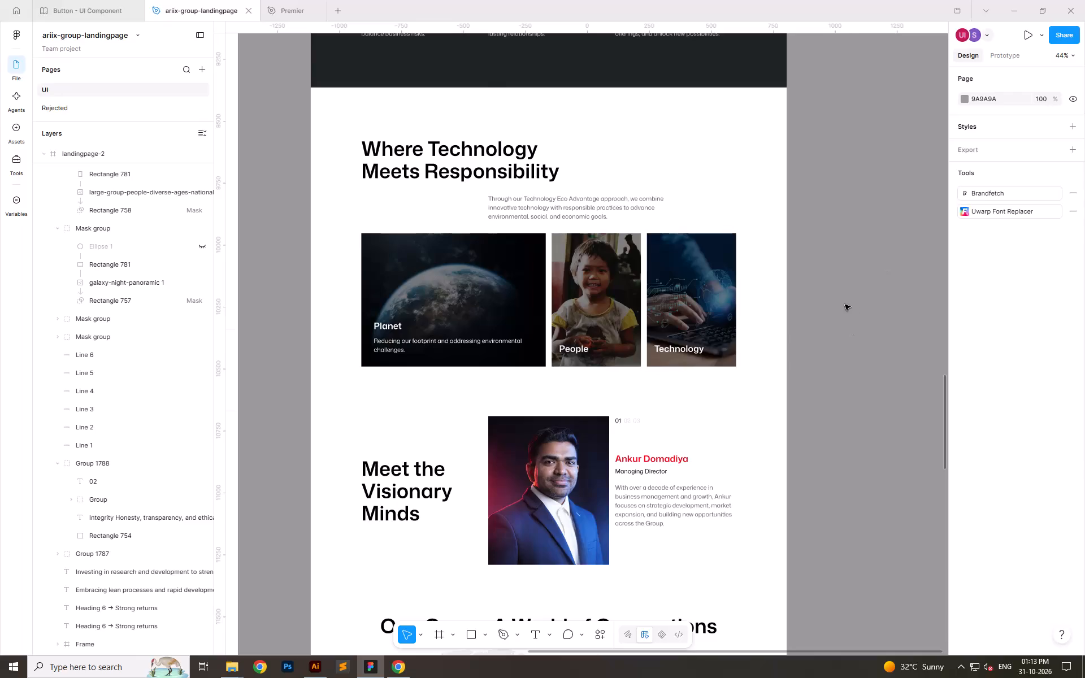
Review the landingpage-2 sections from Principles Guiding Us down to the contact section at the page's end.
scroll(741, 372, up, 11)
scroll(724, 376, down, 1)
scroll(734, 381, up, 5)
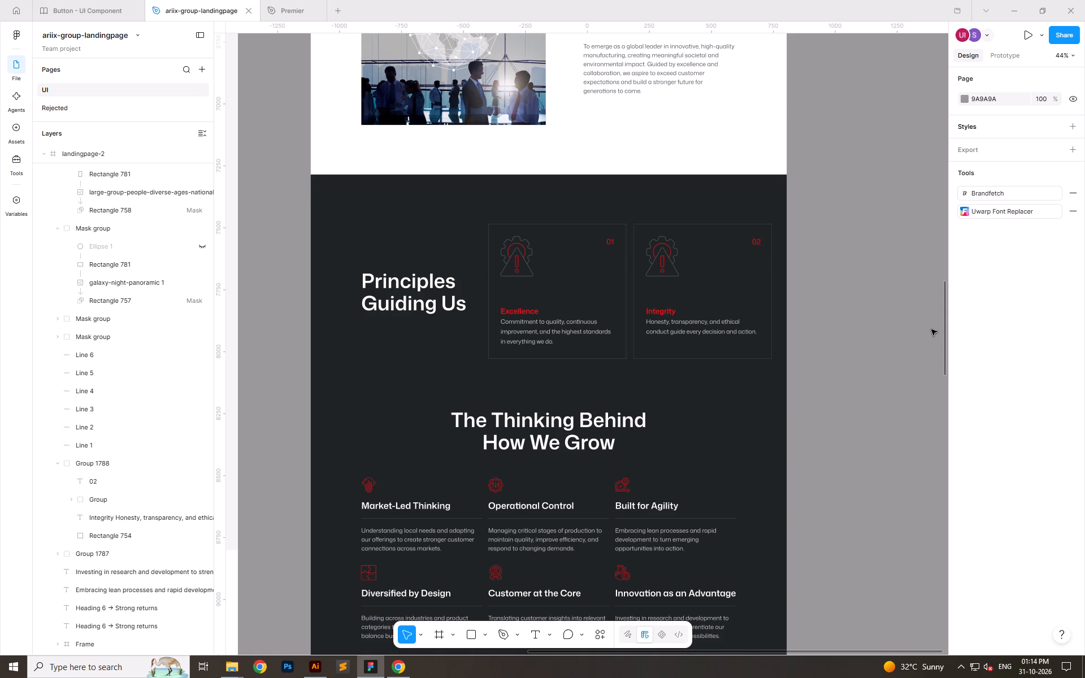
scroll(732, 340, down, 6)
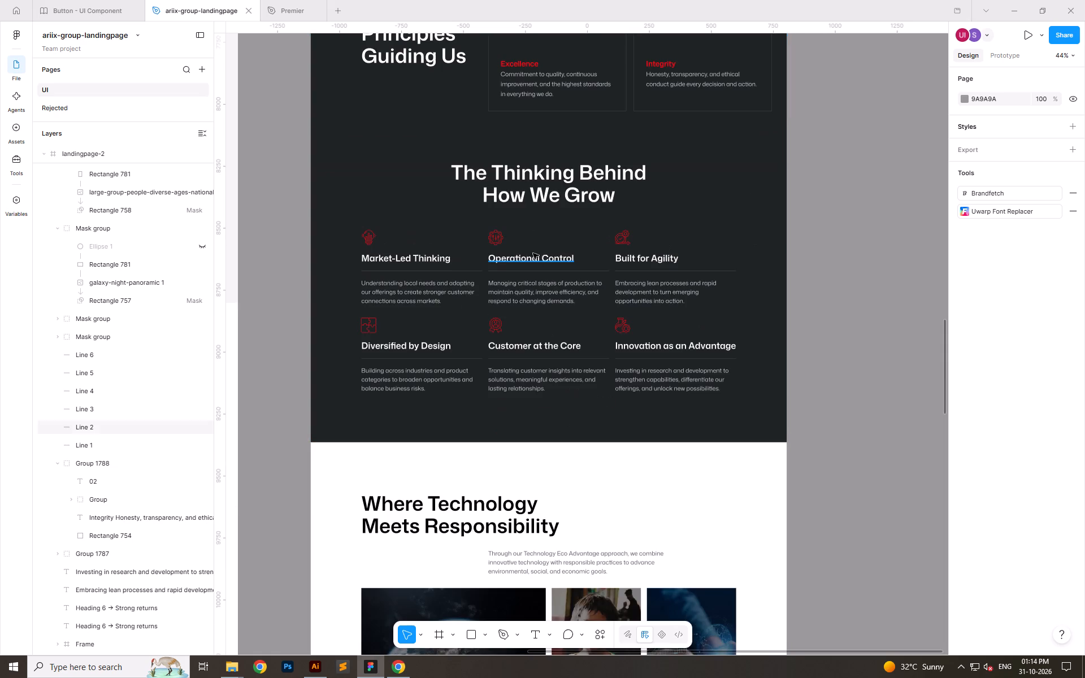
click(837, 333)
scroll(761, 344, down, 6)
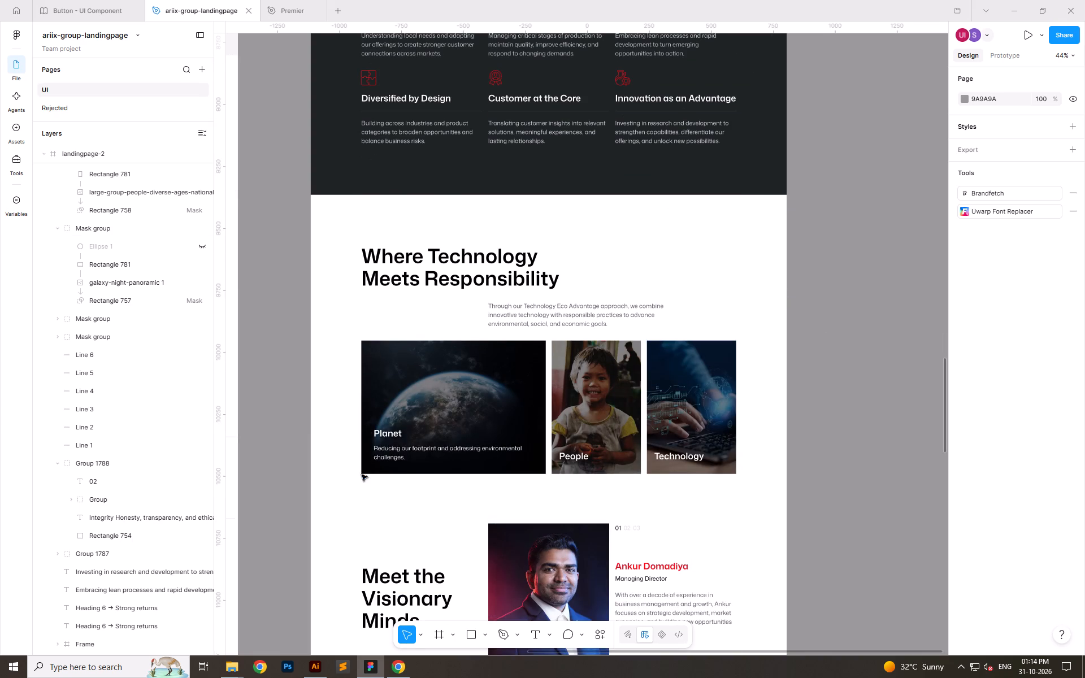
scroll(374, 475, down, 11)
scroll(431, 438, down, 11)
ctrl+scroll(430, 443, down, 3)
scroll(476, 423, down, 4)
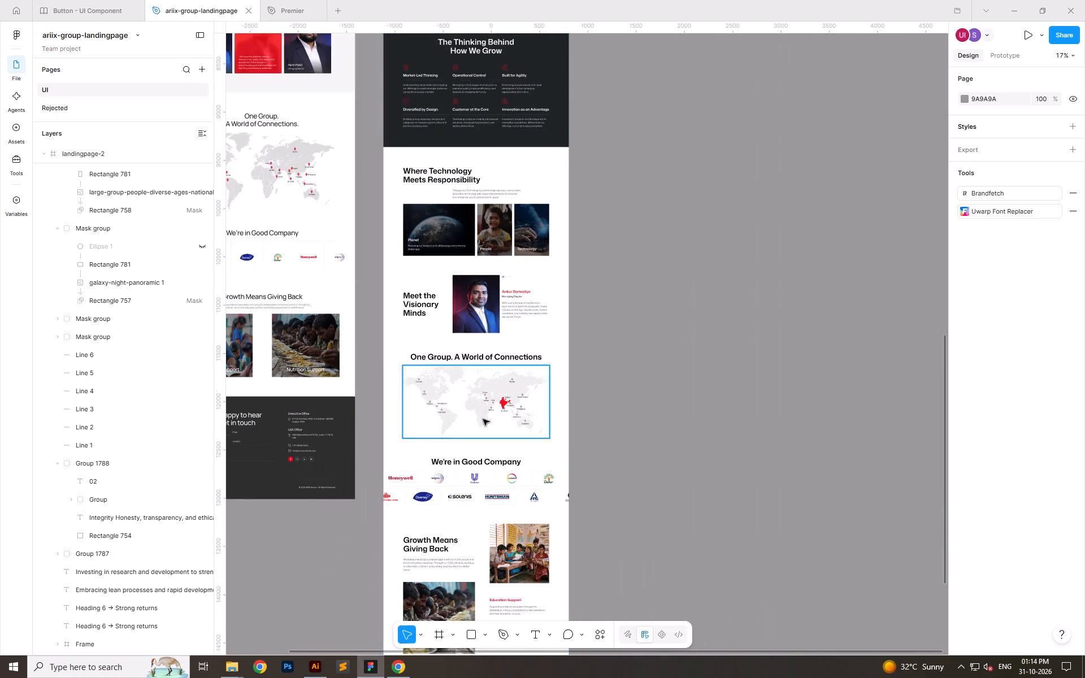
scroll(483, 419, down, 3)
ctrl+scroll(390, 505, up, 7)
ctrl+scroll(693, 502, up, 1)
ctrl+scroll(562, 499, down, 8)
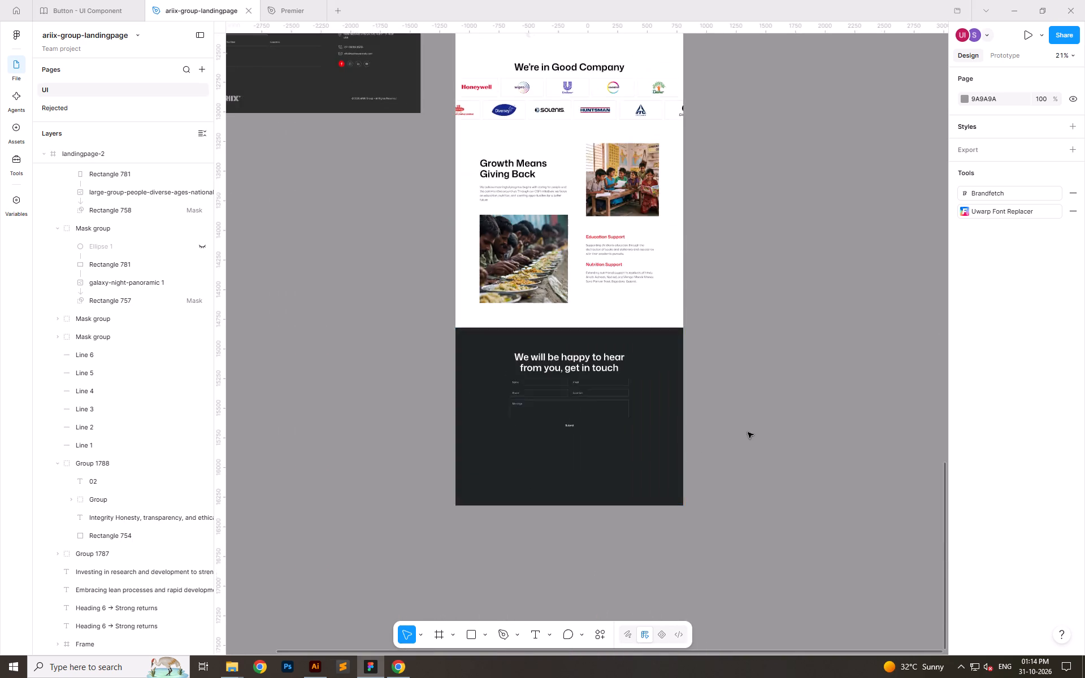
Copy the office addresses, contact details and social icons from landingpage-1's footer and place them beside landingpage-2's dark contact section.
ctrl+scroll(748, 432, down, 3)
ctrl+scroll(537, 288, up, 12)
ctrl+drag(467, 88, 620, 229)
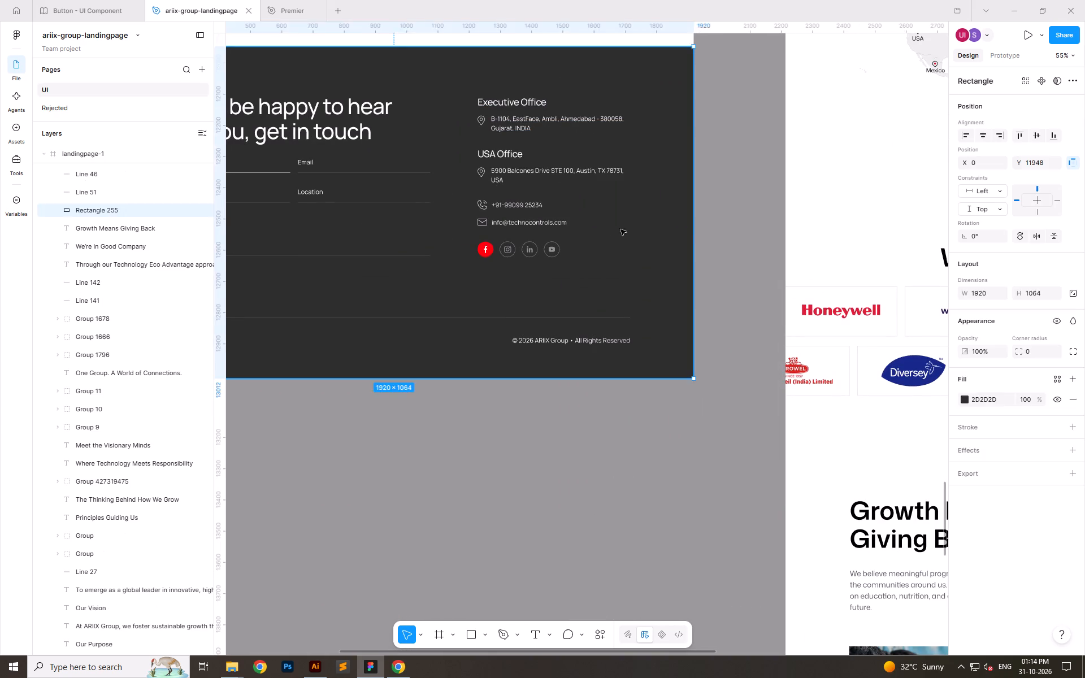
ctrl+drag(620, 229, 650, 275)
key(ctrl+c)
ctrl+scroll(419, 215, down, 11)
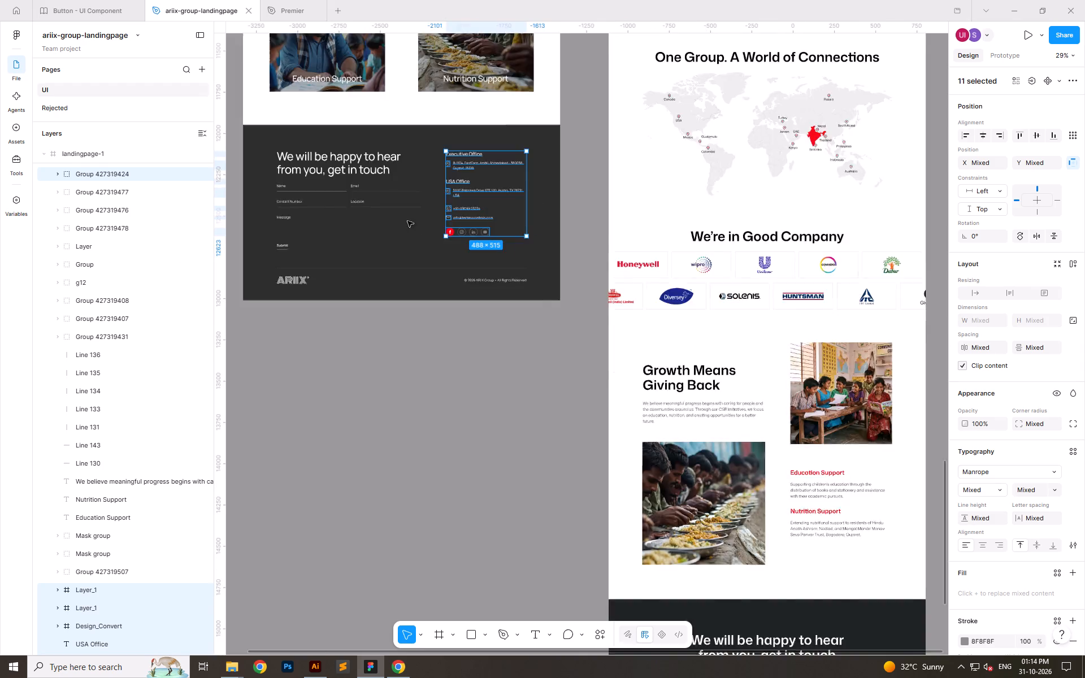
ctrl+scroll(407, 221, down, 1)
ctrl+scroll(629, 510, up, 5)
ctrl+click(577, 546)
key(ctrl+v)
ctrl+scroll(513, 176, down, 5)
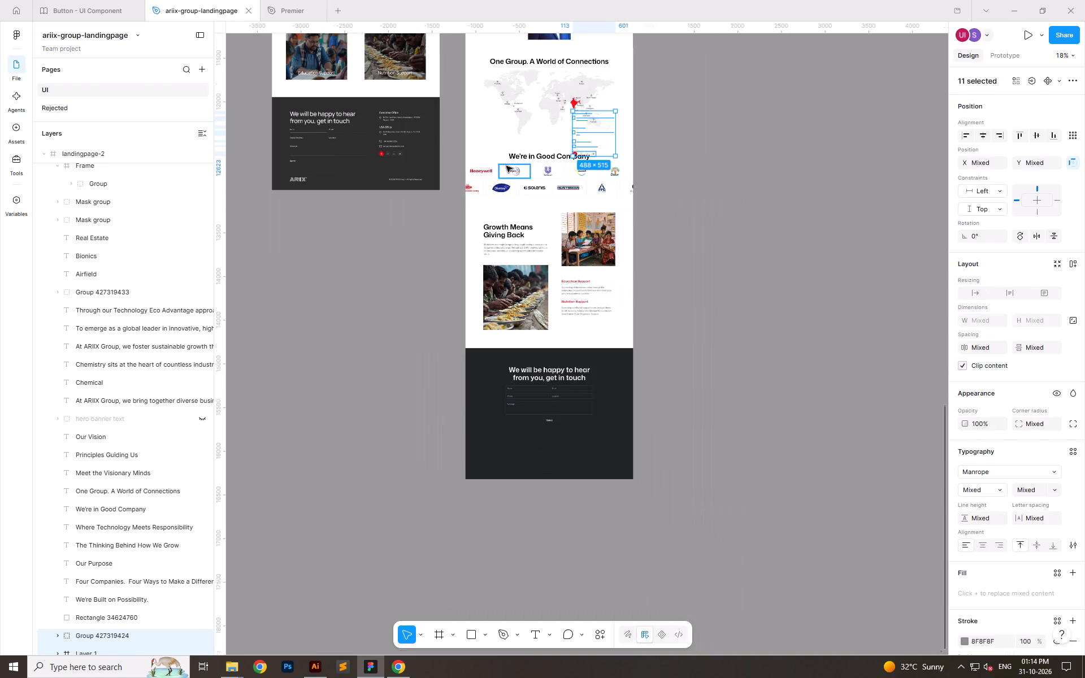
drag(579, 125, 648, 427)
click(723, 471)
Copy the divider line, ARIIX logo and copyright text from landingpage-1's footer and place them just below landingpage-2's dark contact section.
ctrl+scroll(320, 224, up, 6)
ctrl+drag(253, 118, 300, 150)
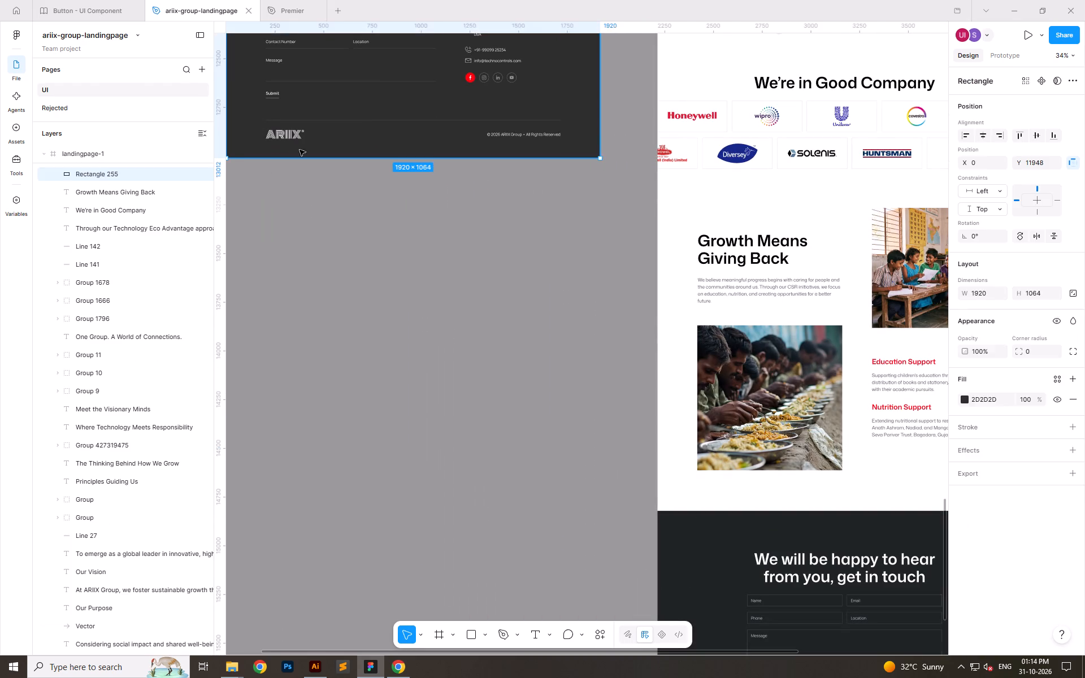
ctrl+drag(300, 150, 583, 154)
key(ctrl+c)
ctrl+scroll(345, 63, down, 5)
ctrl+scroll(413, 177, down, 6)
ctrl+scroll(553, 405, up, 6)
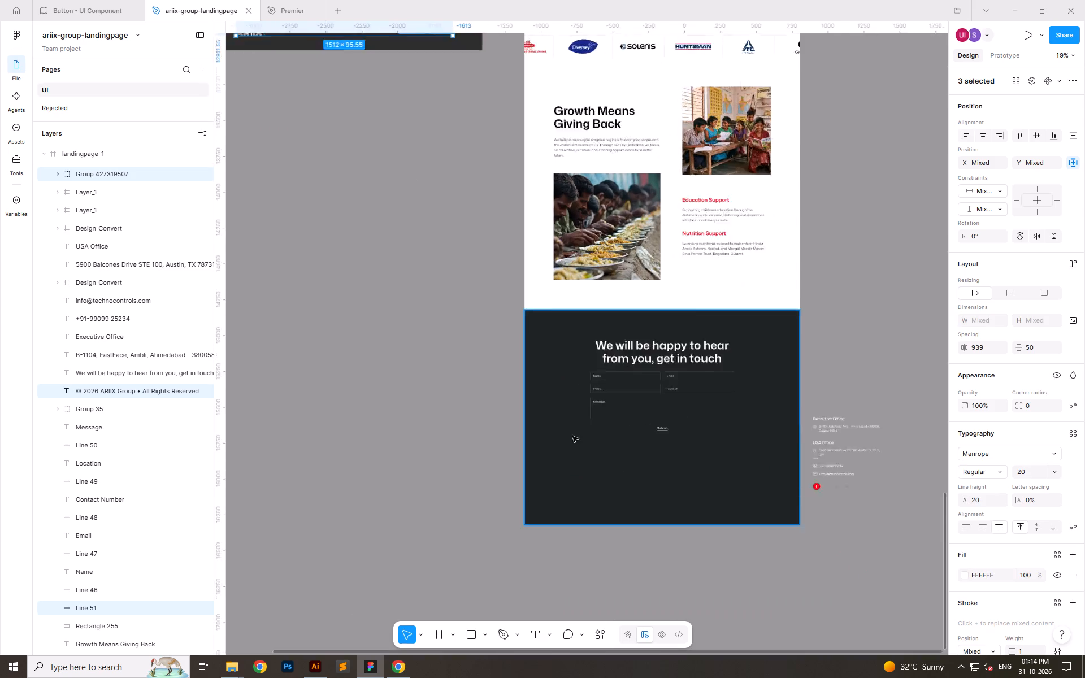
ctrl+click(703, 497)
key(ctrl+v)
ctrl+scroll(538, 328, down, 7)
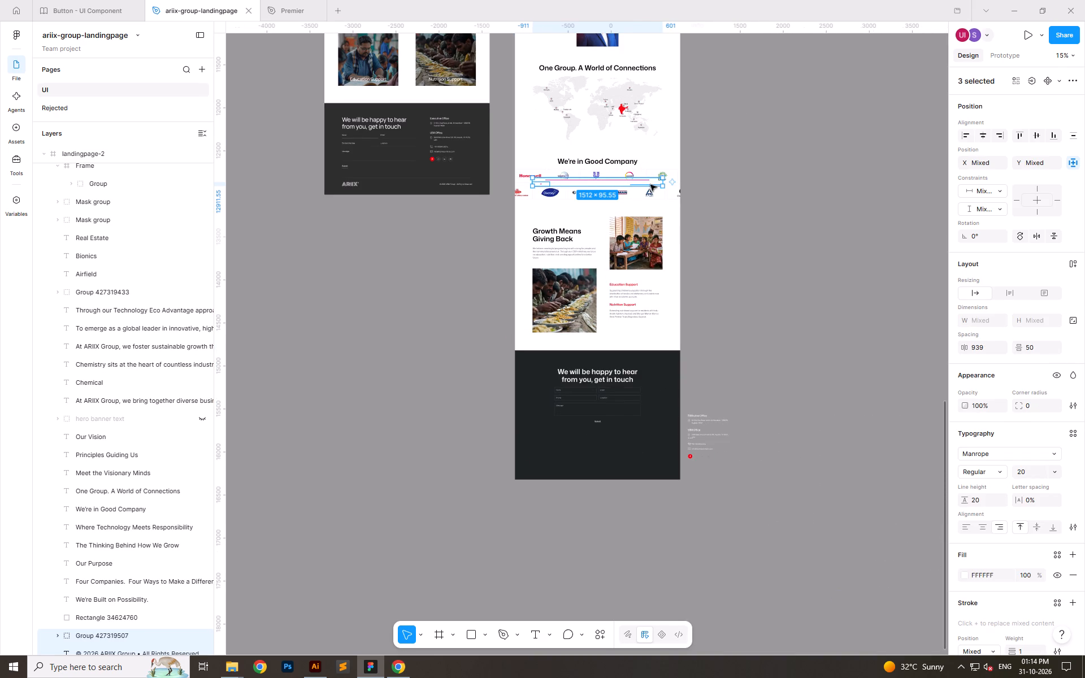
drag(651, 184, 649, 499)
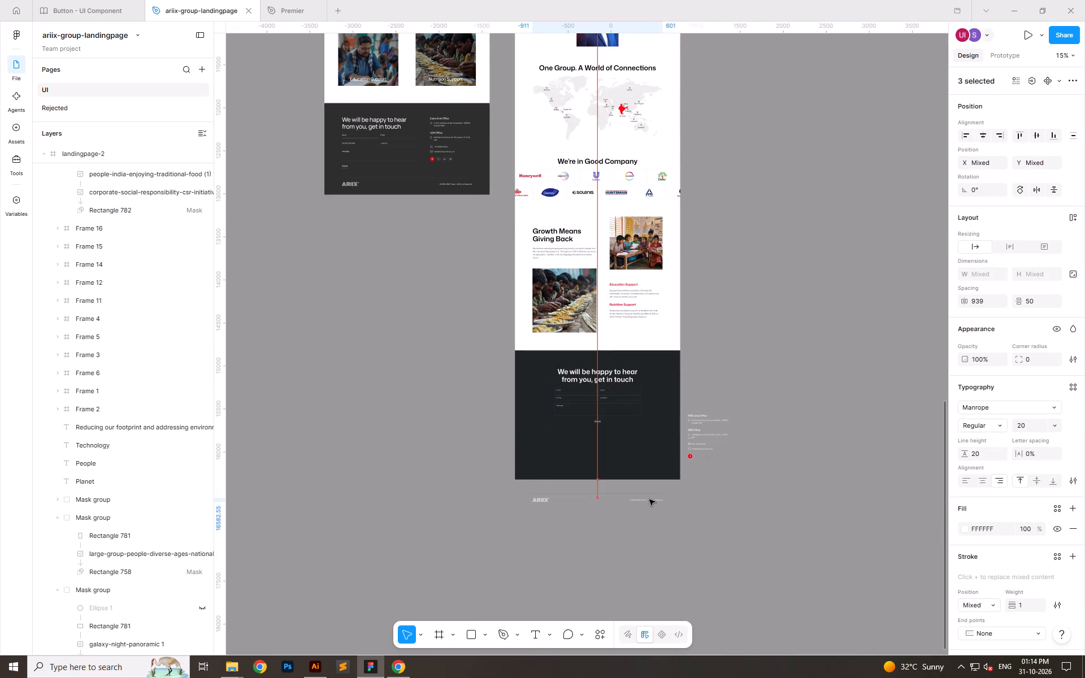
drag(649, 499, 652, 501)
click(650, 548)
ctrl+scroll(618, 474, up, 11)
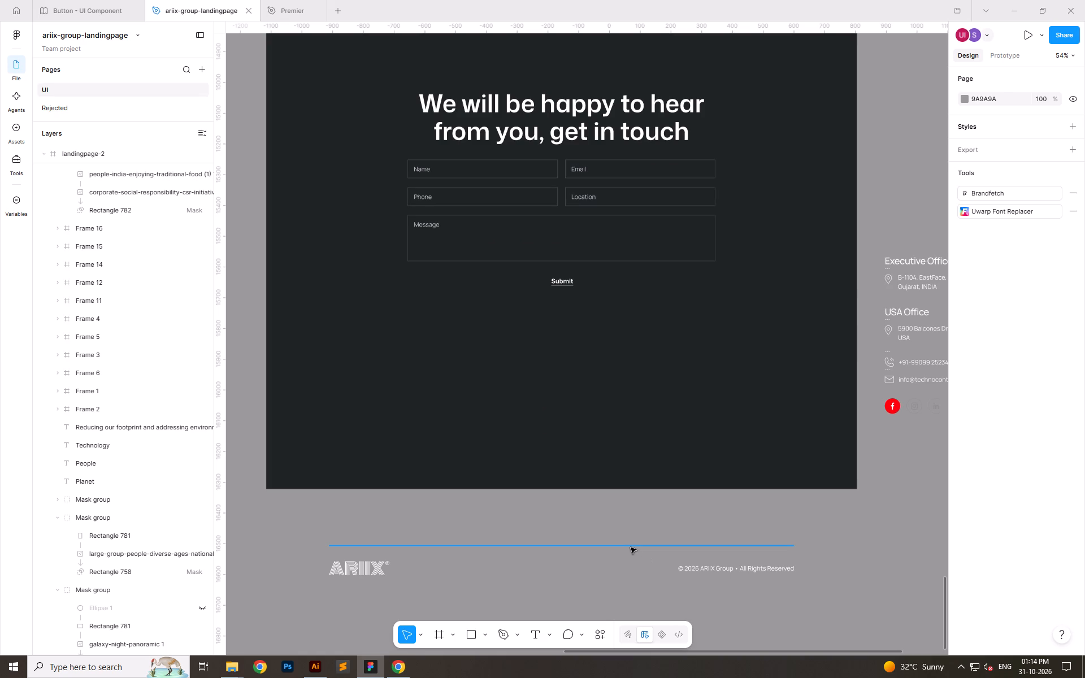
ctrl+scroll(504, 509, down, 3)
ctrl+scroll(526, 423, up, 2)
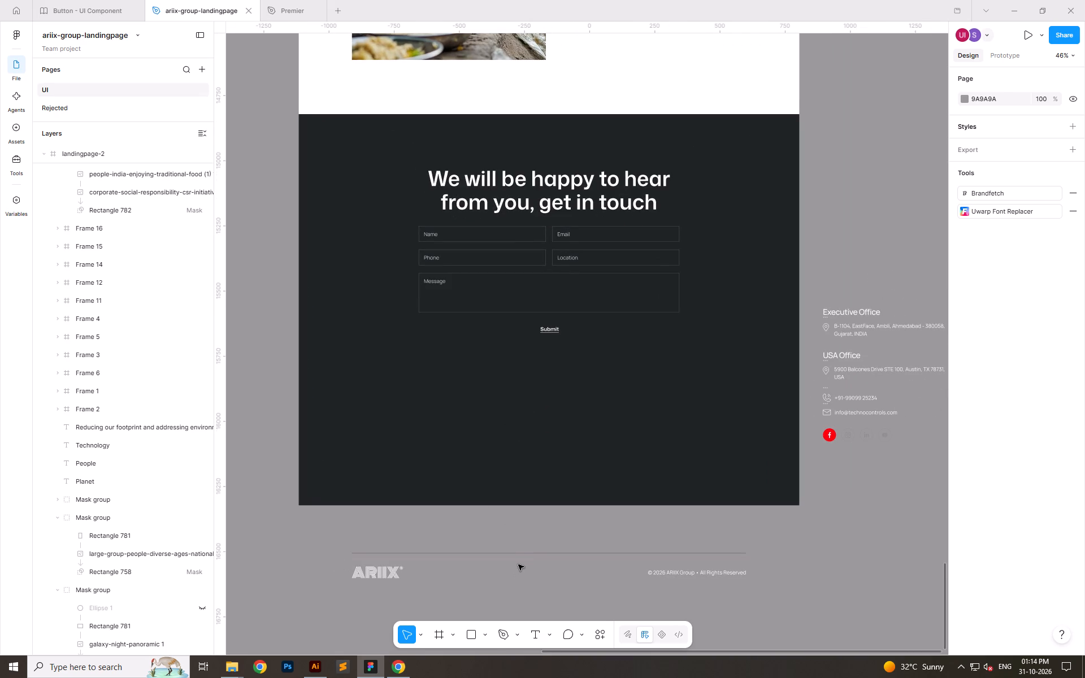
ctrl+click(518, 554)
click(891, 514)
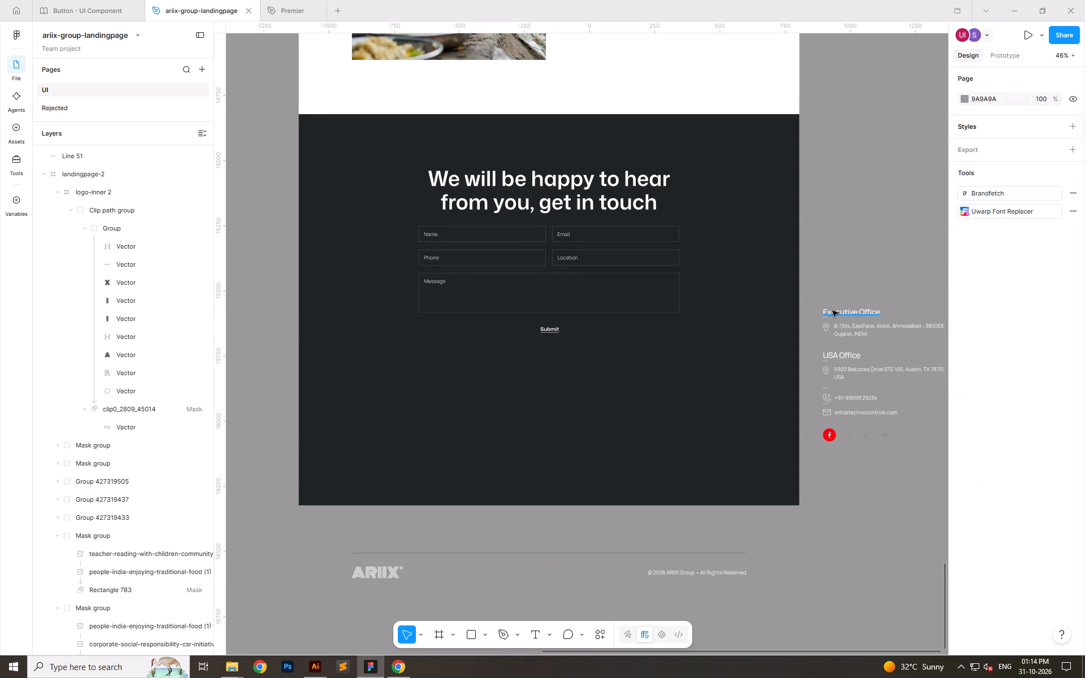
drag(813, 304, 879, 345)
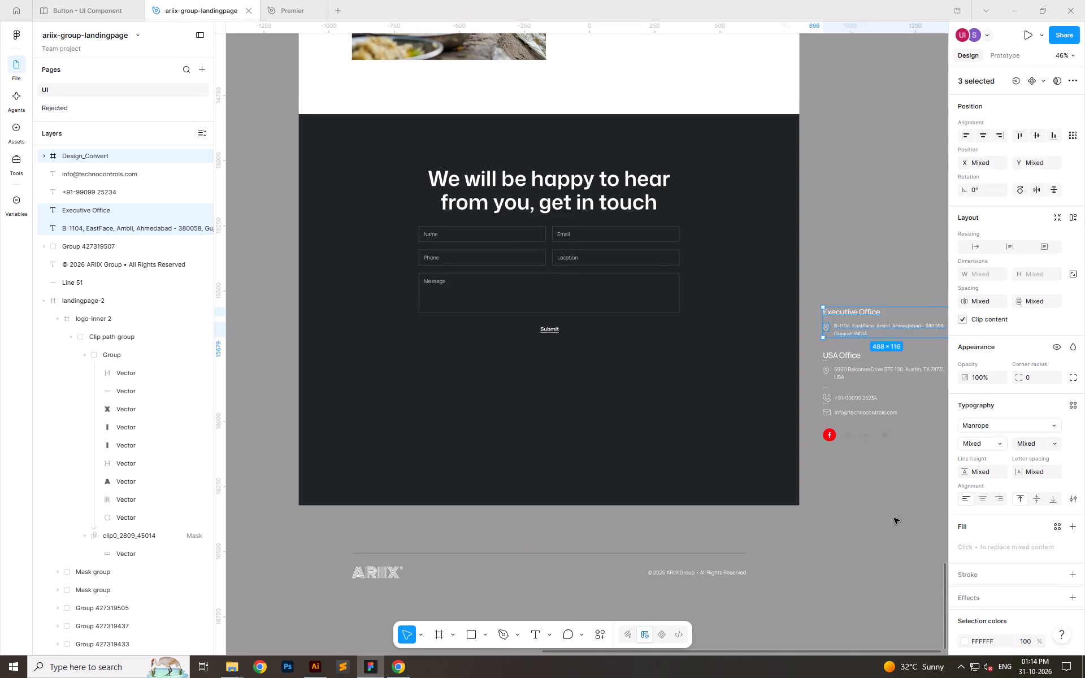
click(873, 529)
Move the phone and email rows with their icons from beside the page into the dark contact section beneath Submit.
ctrl+scroll(498, 496, down, 2)
ctrl+scroll(821, 412, up, 5)
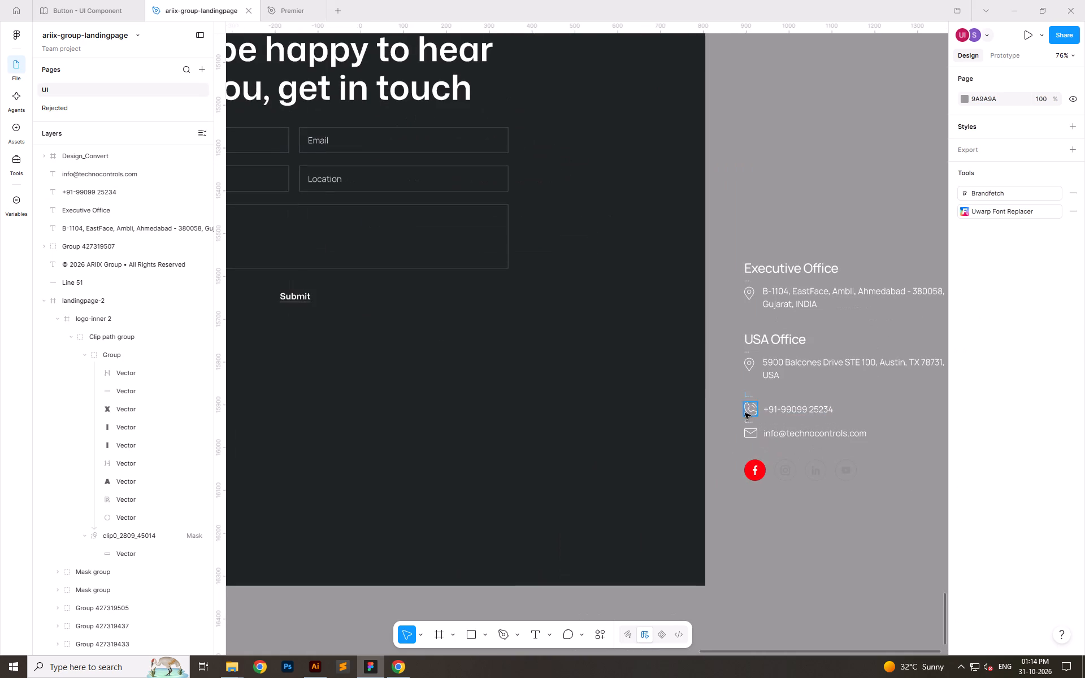
ctrl+scroll(760, 419, up, 7)
ctrl+scroll(712, 358, down, 6)
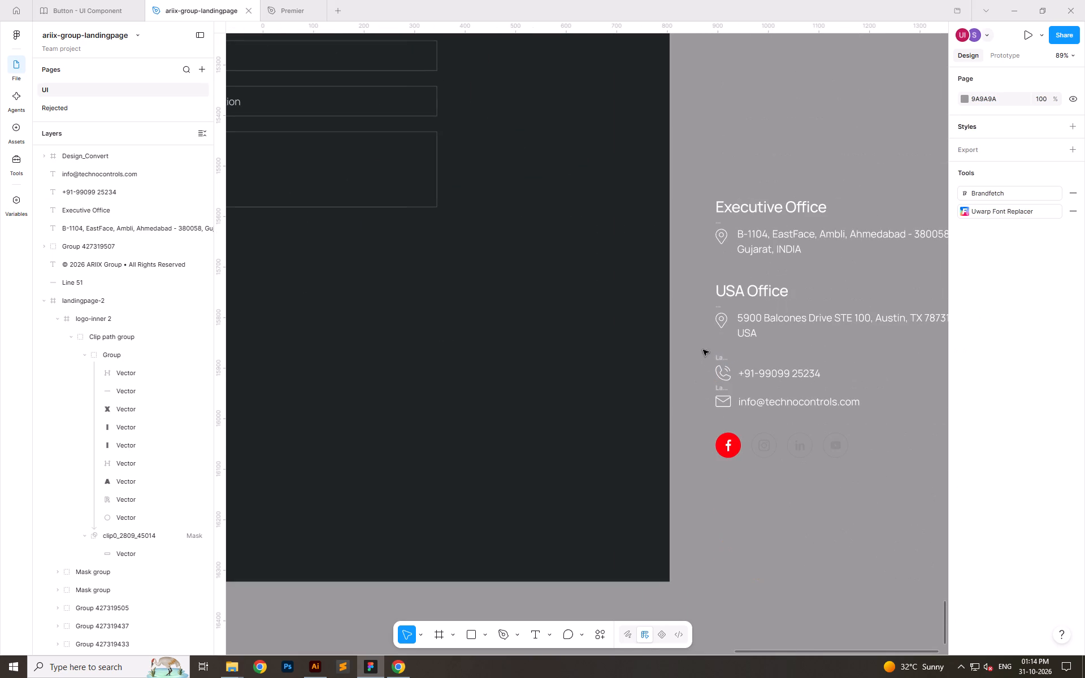
ctrl+drag(702, 349, 873, 416)
ctrl+scroll(874, 413, down, 4)
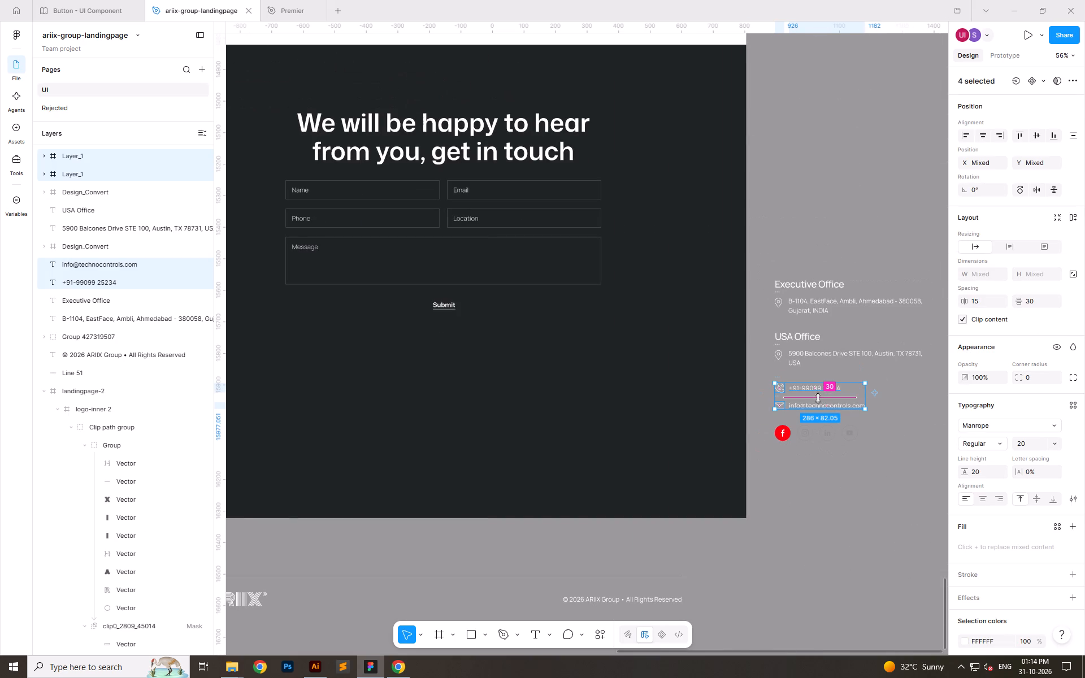
click(818, 398)
drag(850, 391, 403, 433)
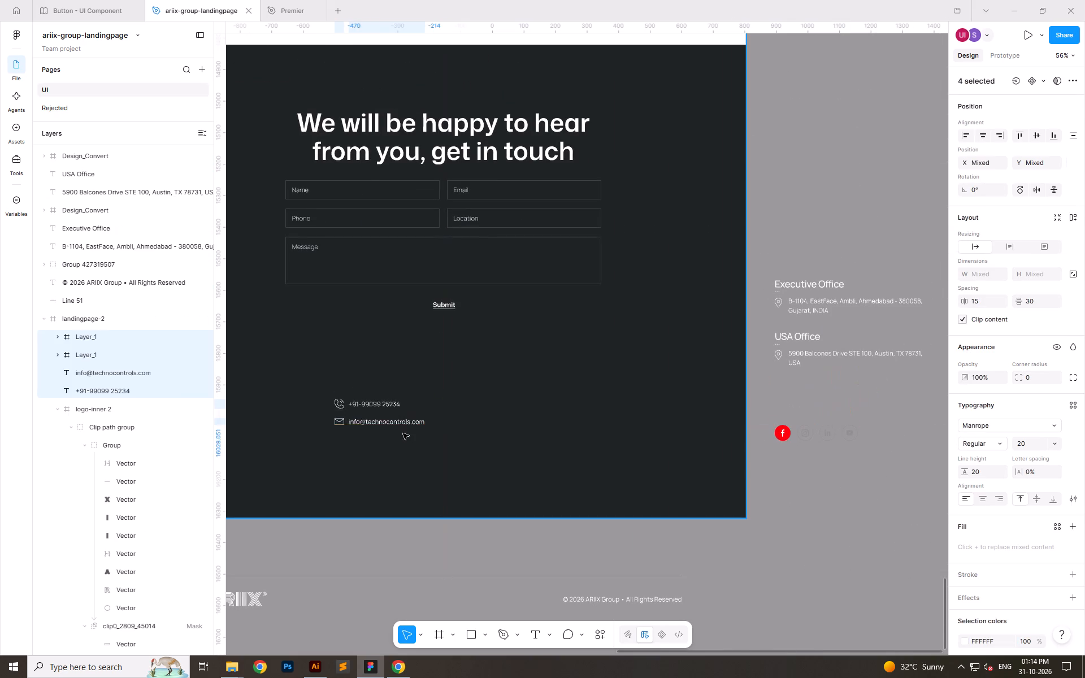
drag(403, 433, 436, 424)
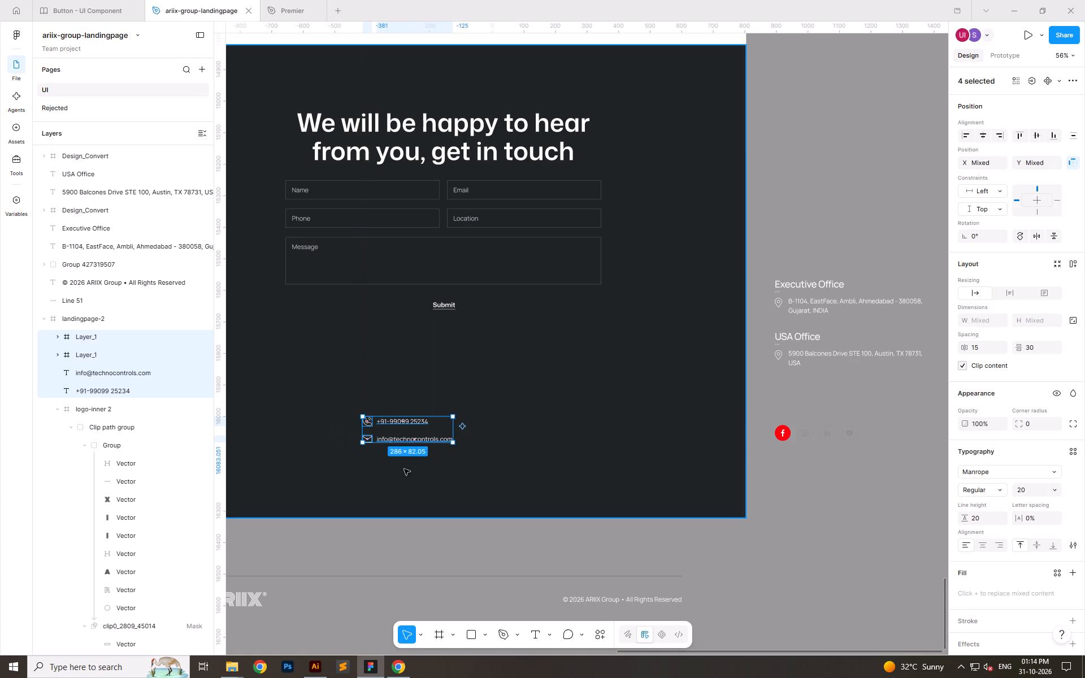
Place the email row beside the phone number and nudge it vertically so both share one line.
ctrl+scroll(375, 459, up, 6)
ctrl+click(371, 459)
ctrl+drag(340, 412, 422, 450)
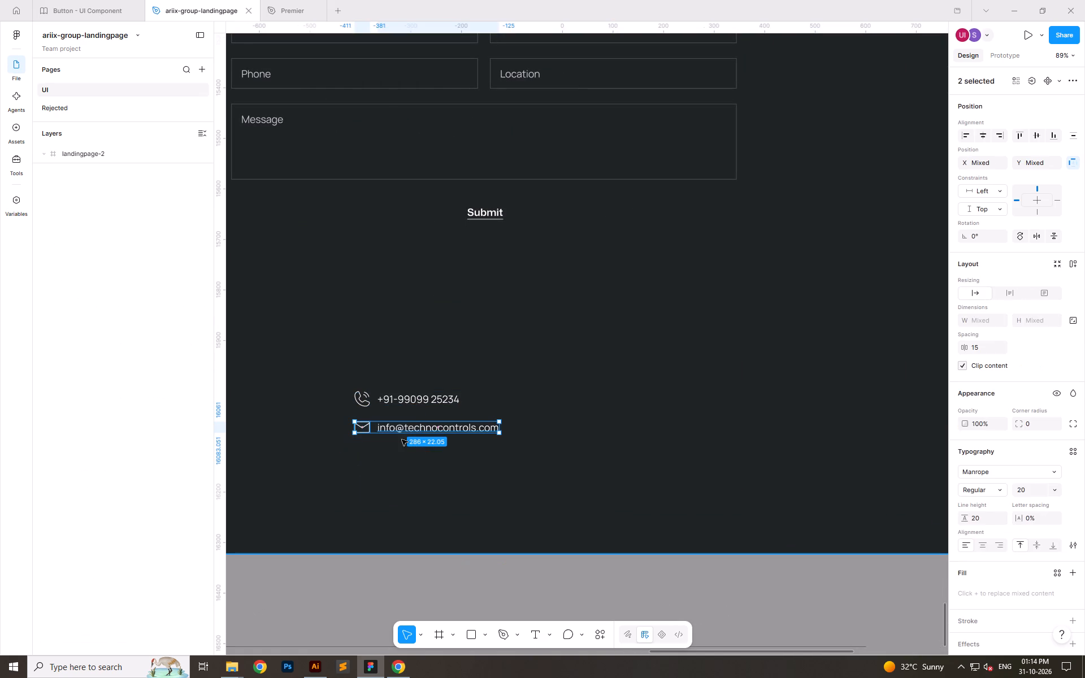
drag(387, 428, 512, 398)
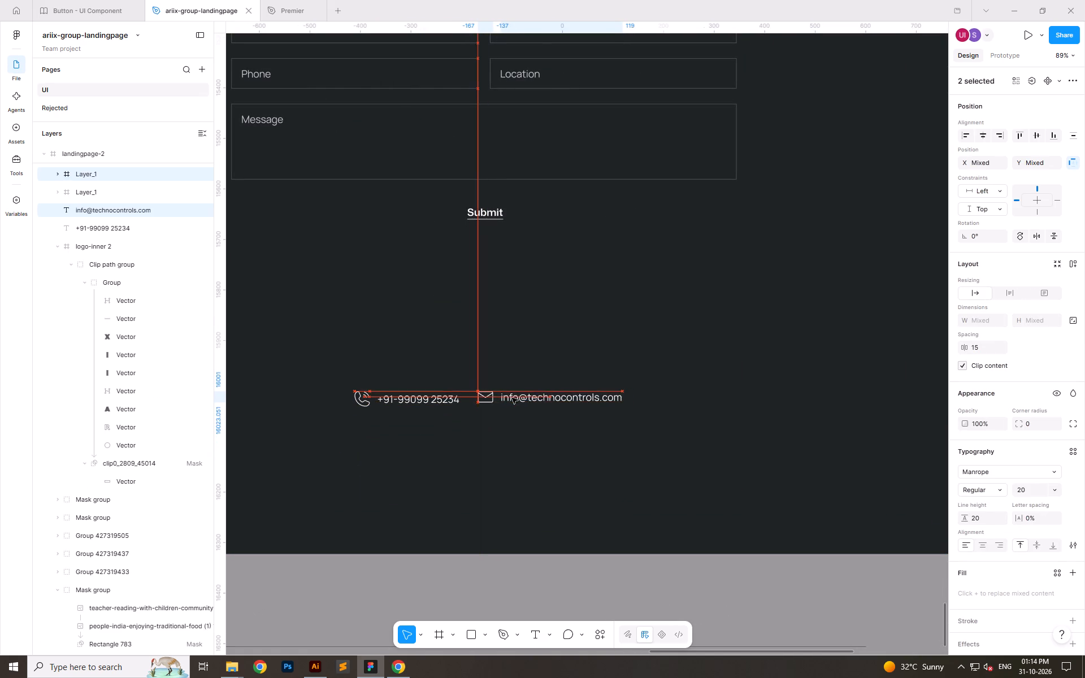
drag(512, 398, 514, 398)
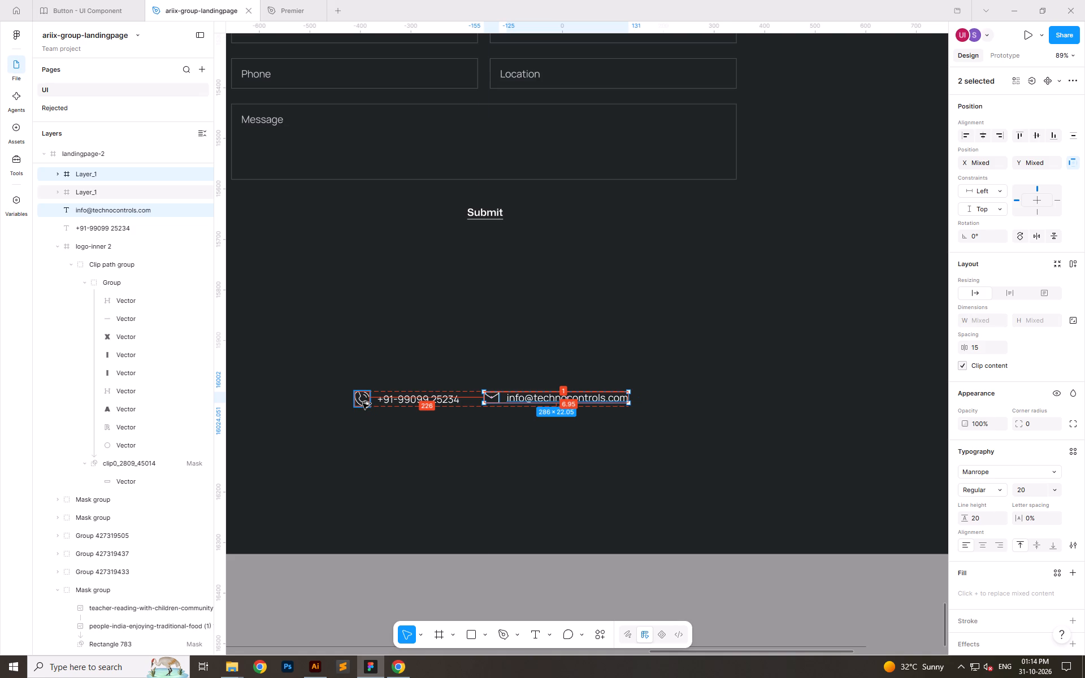
key(alt+Down)
key(alt+Down)
key(alt+Down)
key(alt+Up)
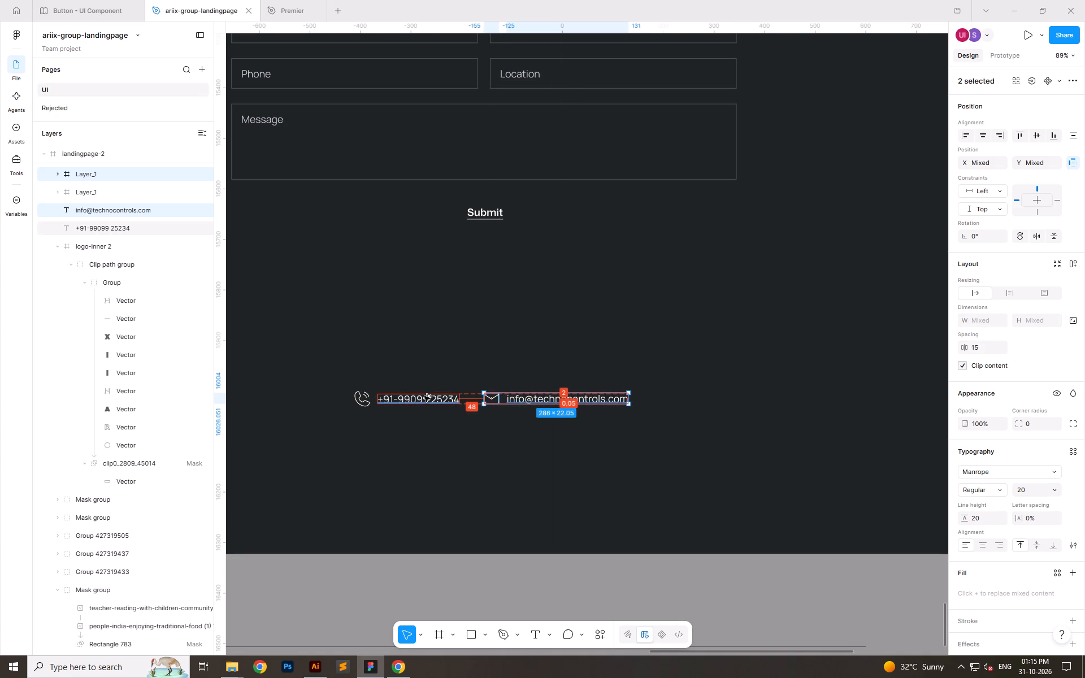
key(alt+Down)
click(433, 409)
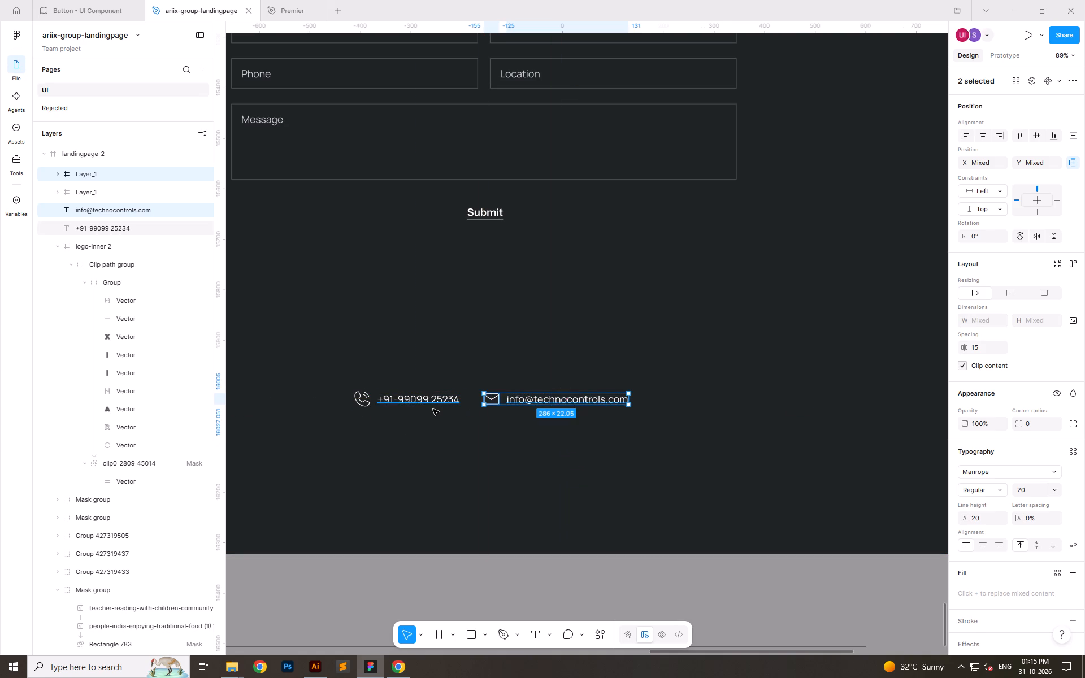
Group the email icon with its address, and group the phone icon with its number.
ctrl+drag(338, 371, 564, 432)
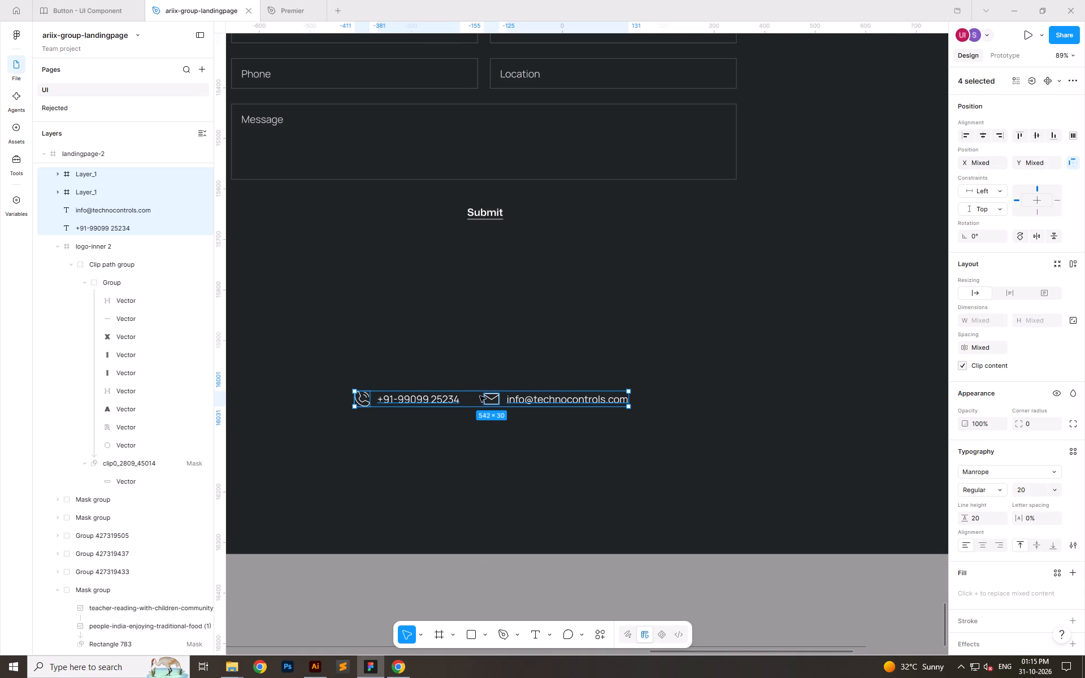
click(502, 443)
ctrl+drag(478, 377, 609, 432)
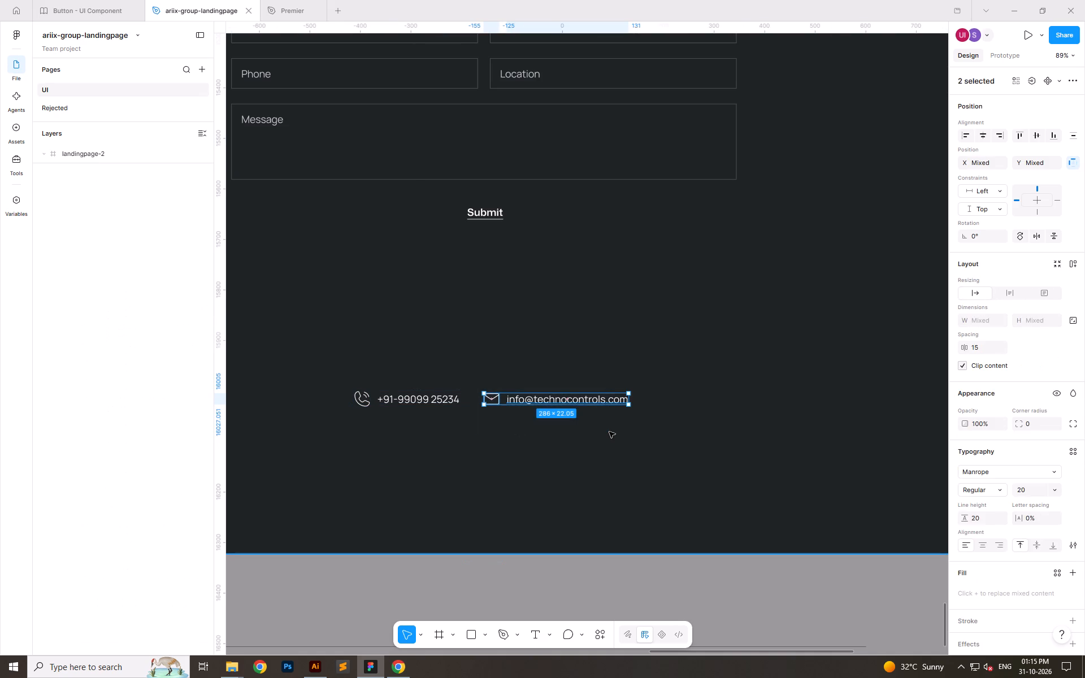
key(ctrl+g)
drag(341, 384, 400, 437)
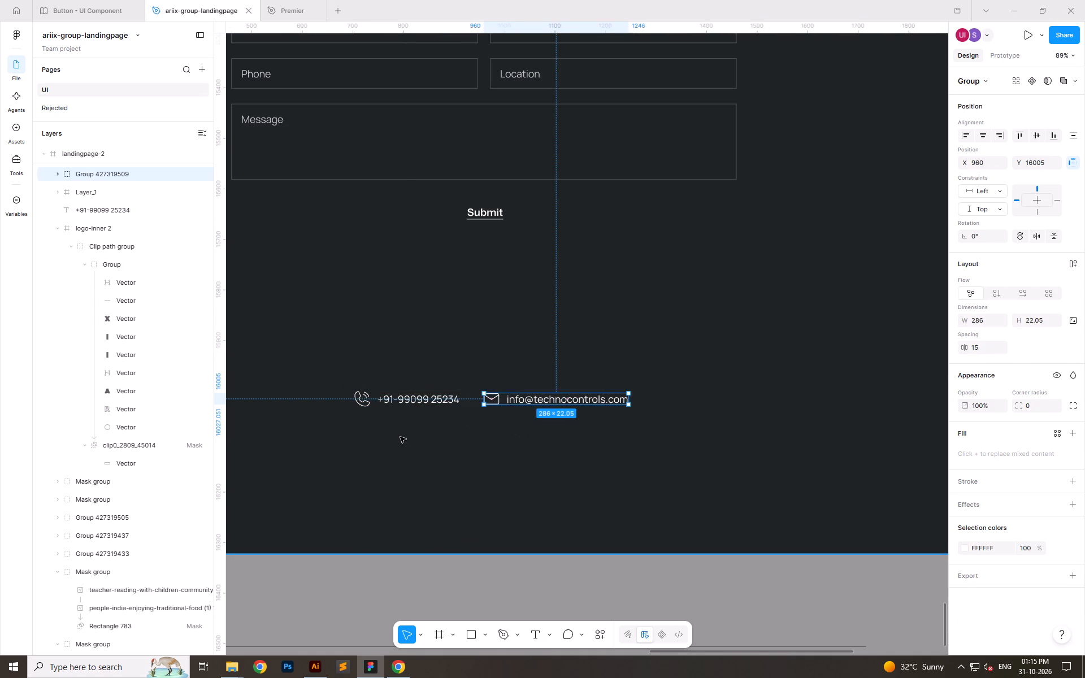
drag(400, 437, 415, 423)
key(ctrl+z)
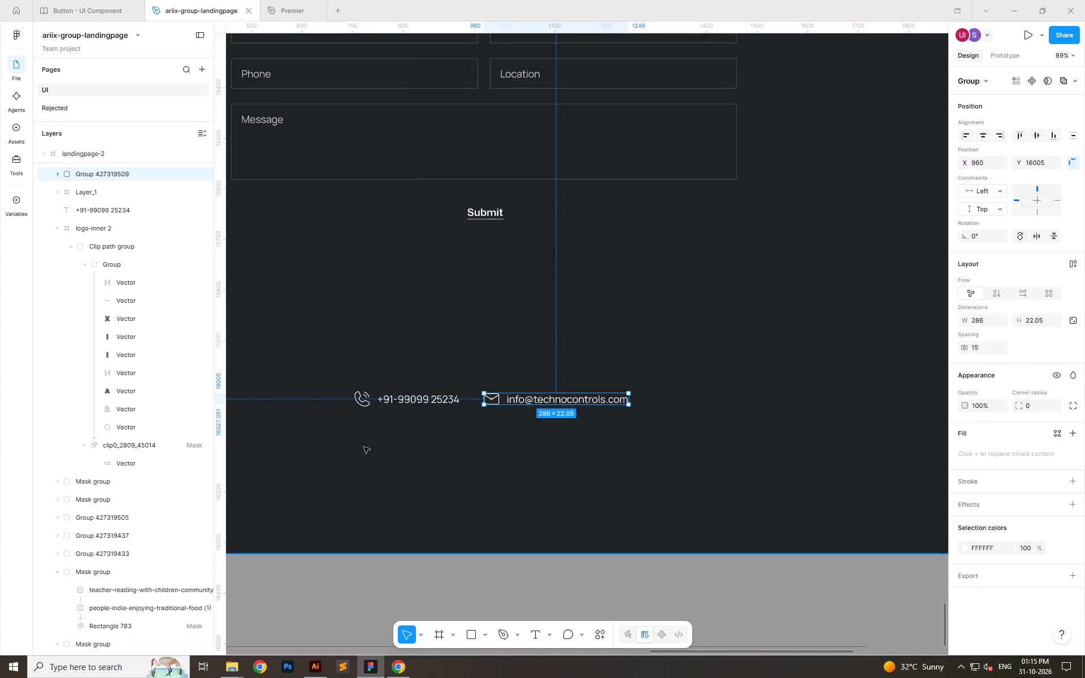
ctrl+scroll(699, 509, down, 11)
ctrl+scroll(603, 484, up, 6)
ctrl+drag(553, 416, 632, 458)
key(ctrl+g)
Set the spacing between the phone group and the email group to 30.
shift+click(693, 434)
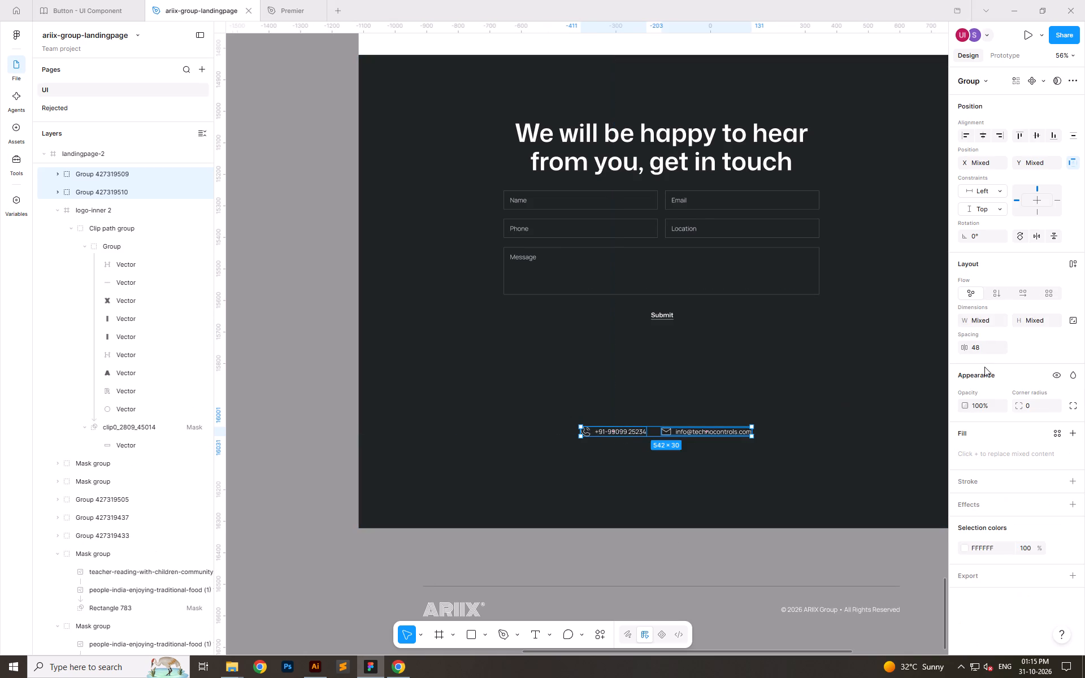
click(973, 348)
text(30)
key(Return)
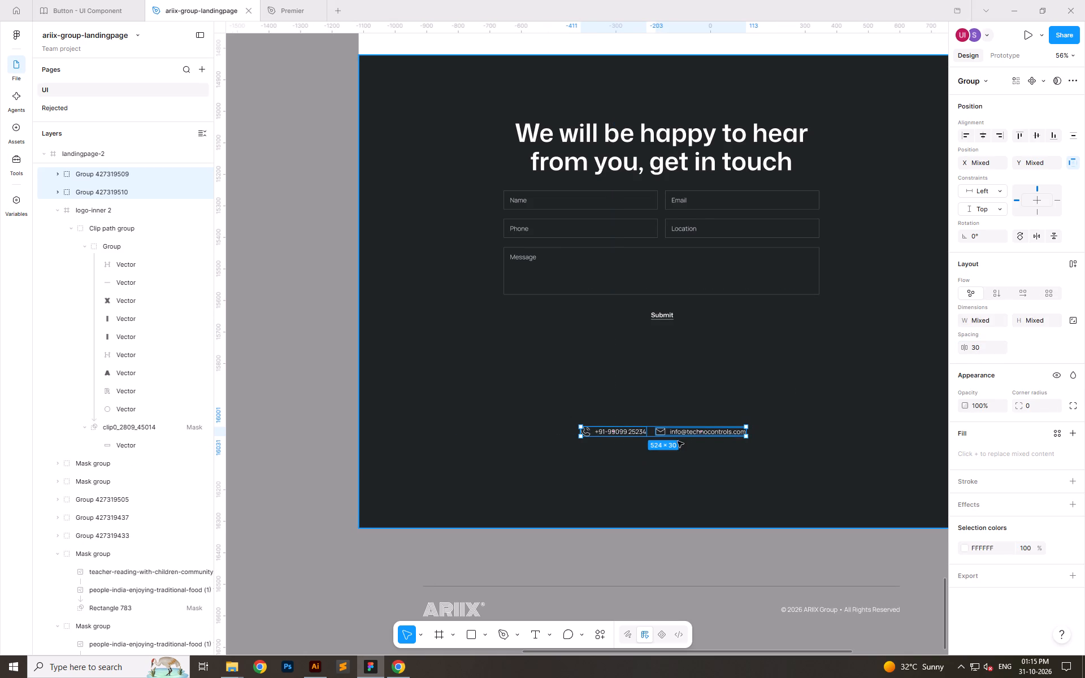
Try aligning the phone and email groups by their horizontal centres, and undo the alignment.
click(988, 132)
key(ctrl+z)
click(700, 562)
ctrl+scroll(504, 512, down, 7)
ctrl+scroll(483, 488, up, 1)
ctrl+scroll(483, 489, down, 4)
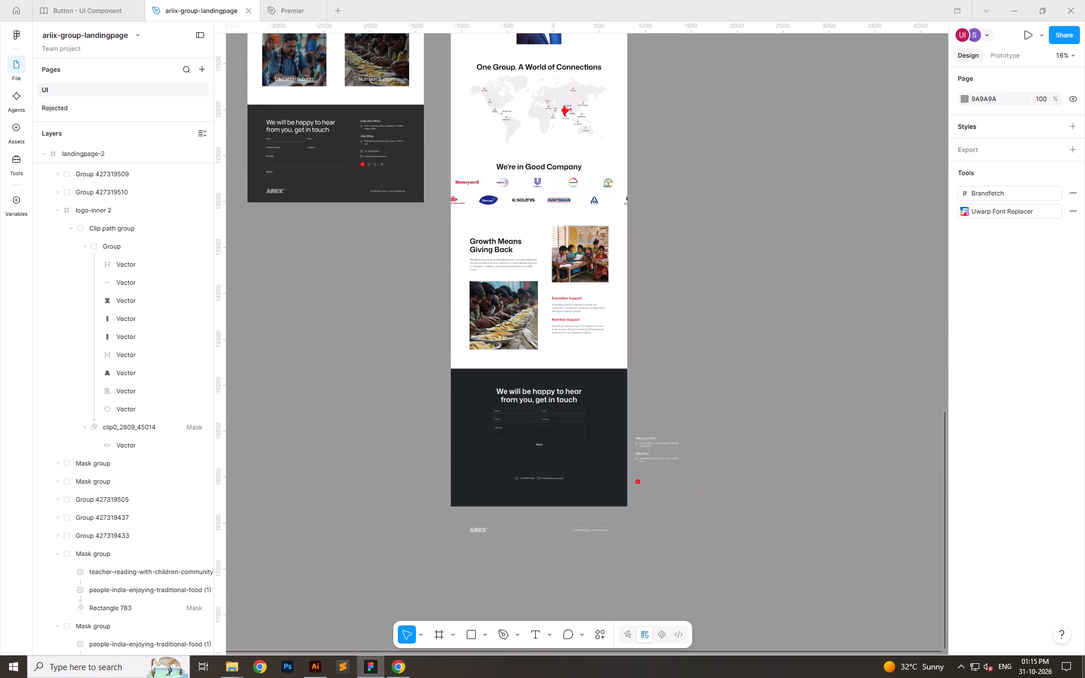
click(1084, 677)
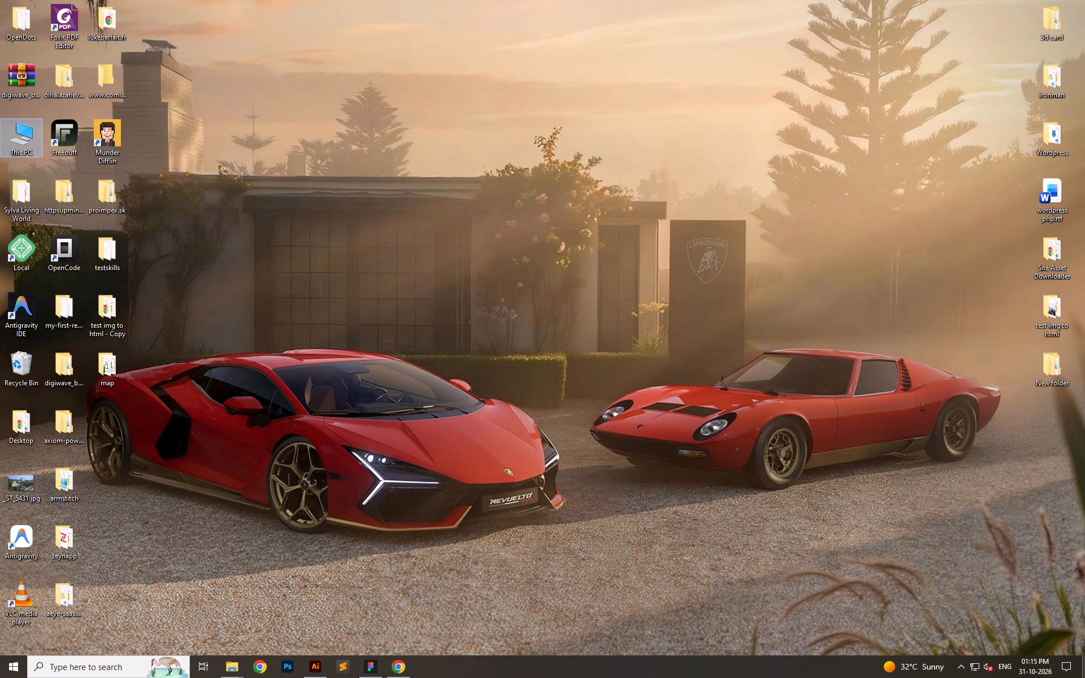